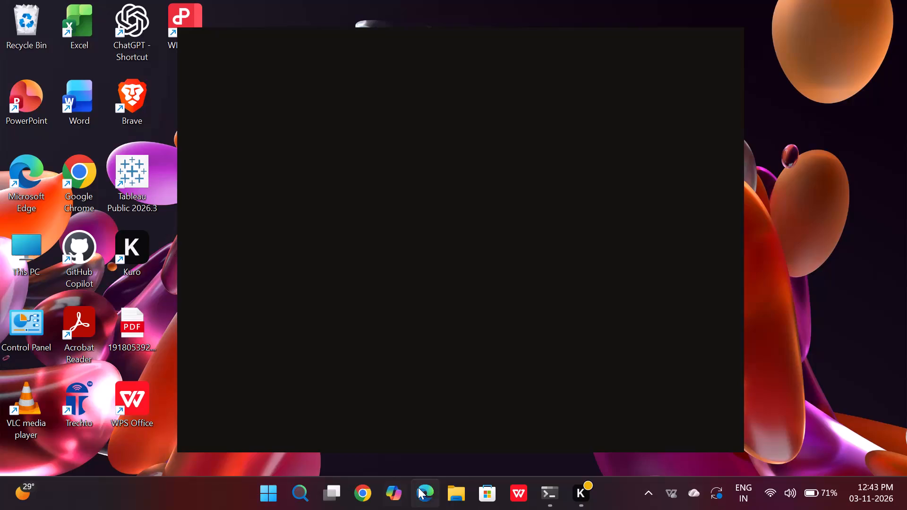
Open the Downloads folder in File Explorer.
double_click(445, 495)
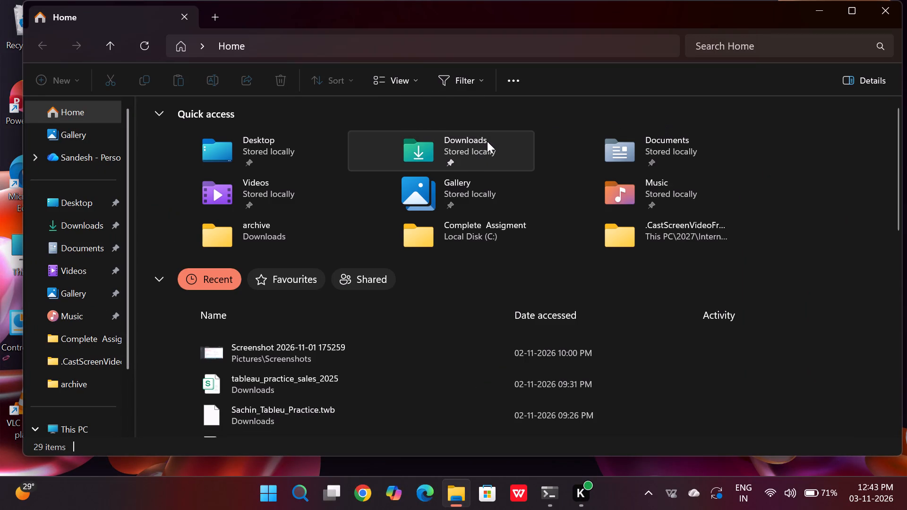
left_click(487, 141)
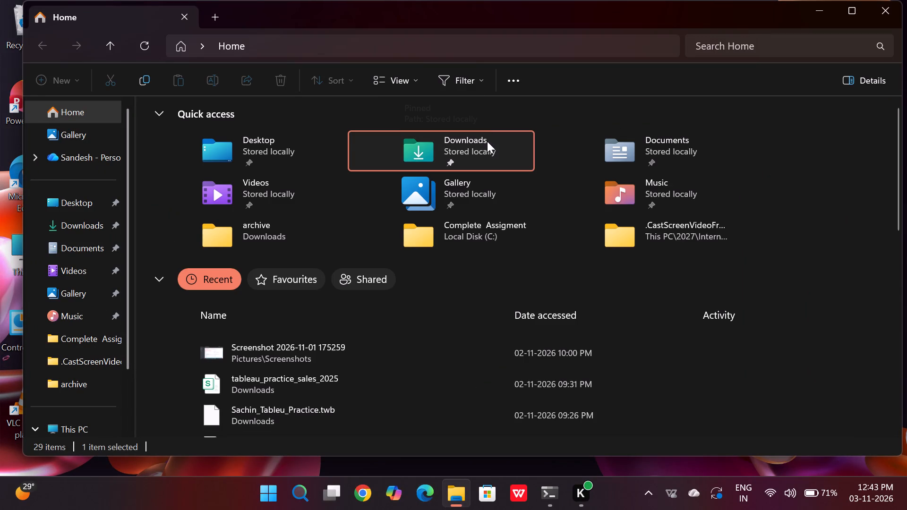
double_click(487, 141)
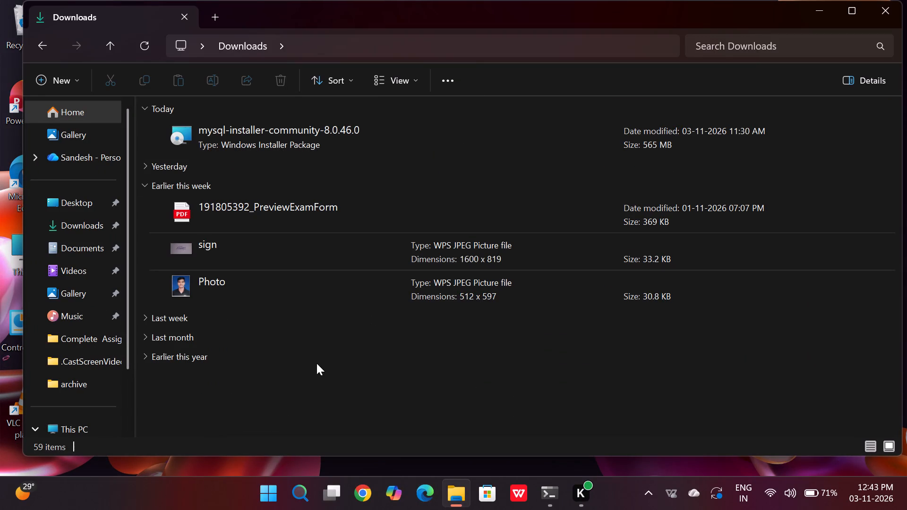
Look through the Earlier this week and Last week file groups in the Downloads folder.
left_click(147, 185)
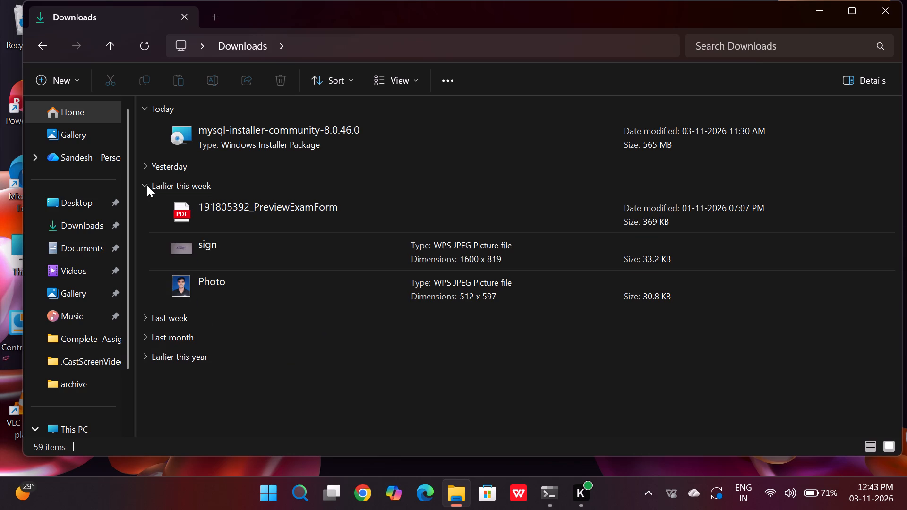
left_click(146, 198)
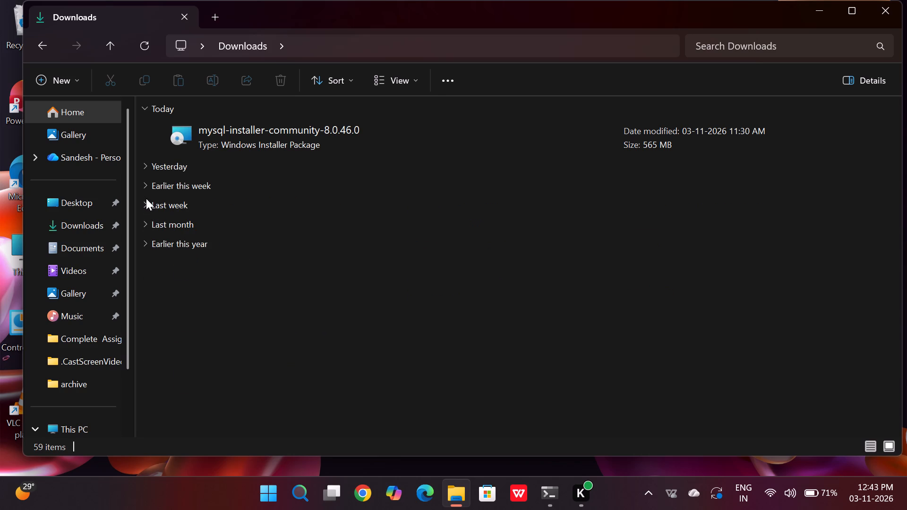
left_click(146, 198)
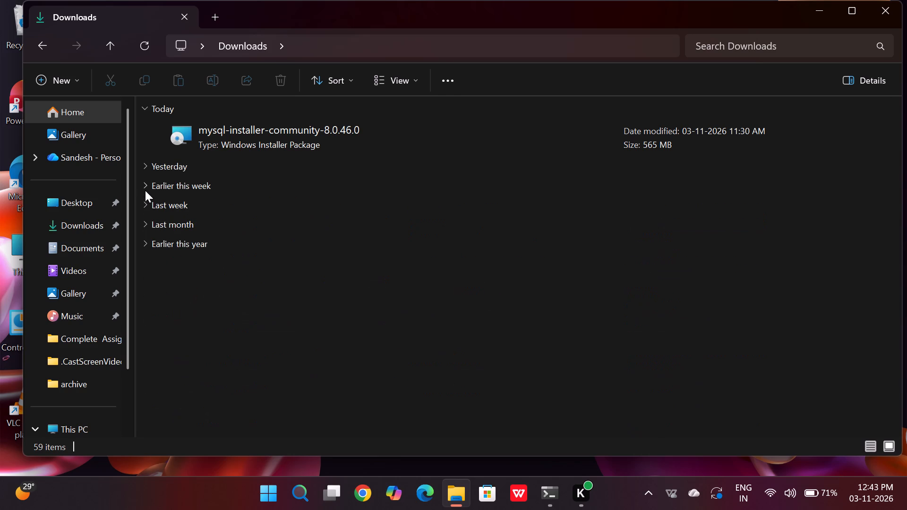
left_click(142, 184)
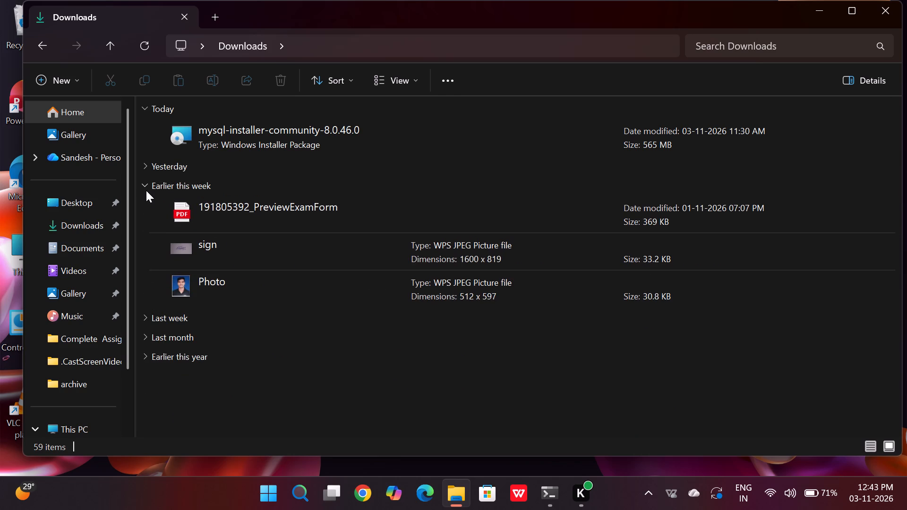
left_click(146, 190)
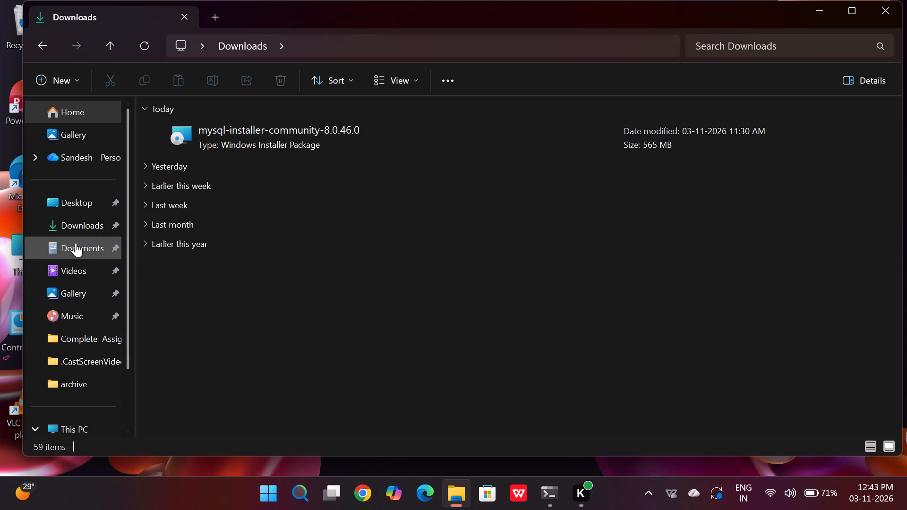
double_click(86, 232)
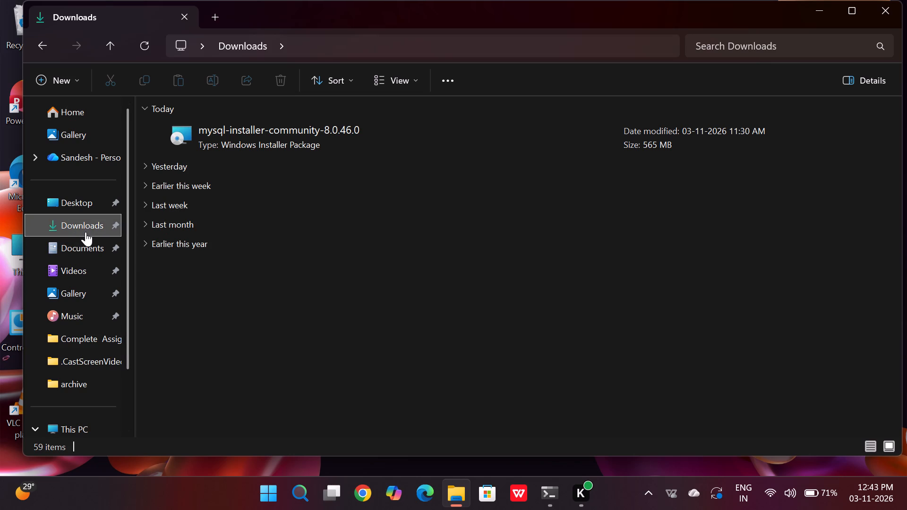
double_click(86, 232)
left_click(182, 211)
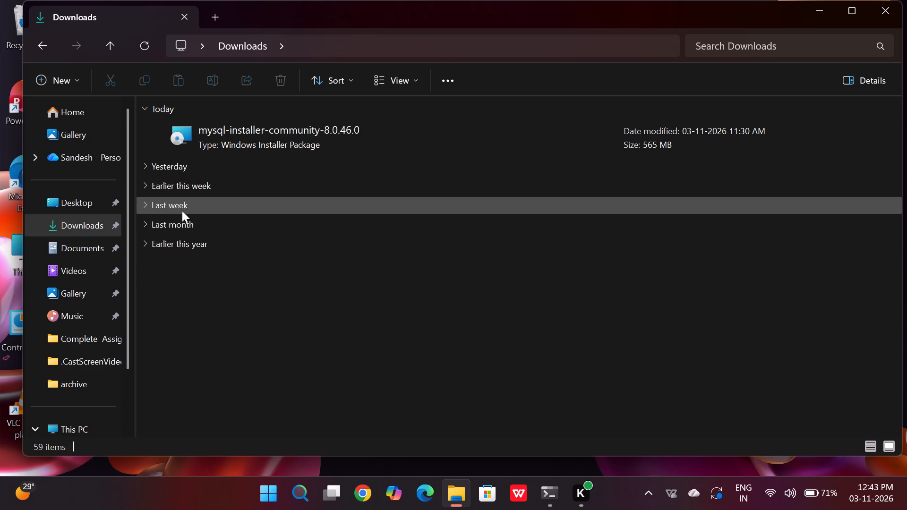
double_click(182, 211)
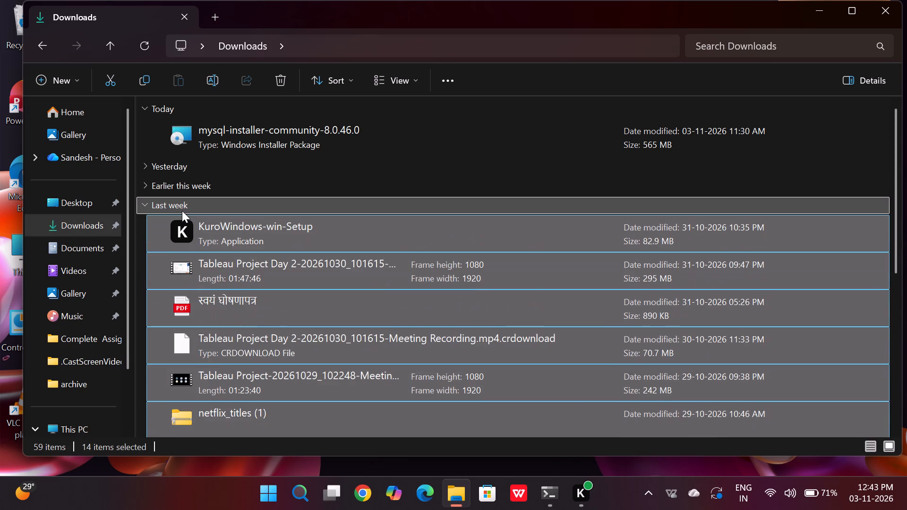
double_click(182, 211)
Try to open Excel_Exam_60_marks_completed_practice from the Last month group, using Excel just once and declining content recovery.
double_click(186, 225)
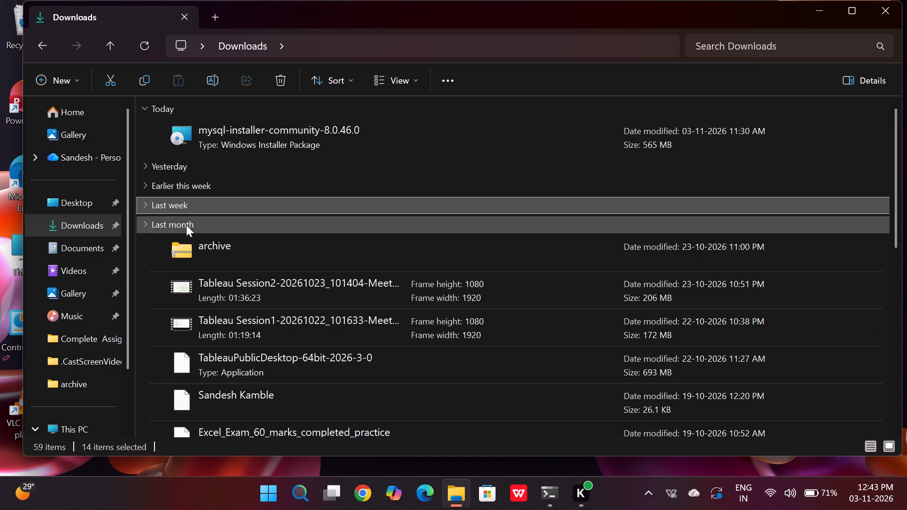
scroll(306, 329, "down", 3)
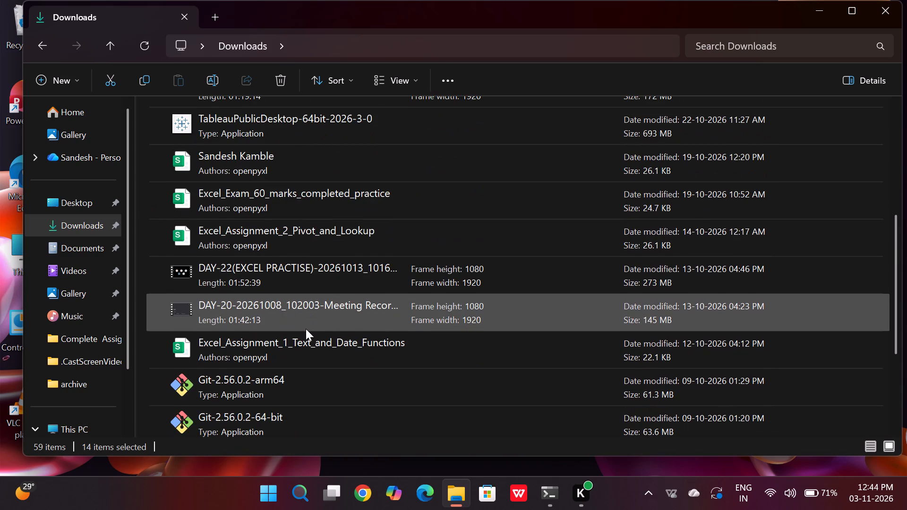
scroll(306, 329, "down", 1)
scroll(306, 329, "up", 1)
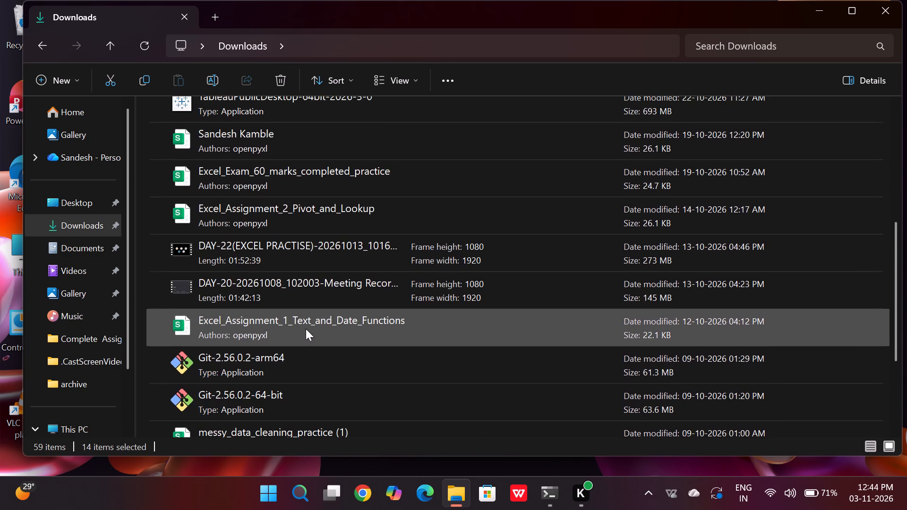
scroll(306, 329, "up", 1)
double_click(287, 223)
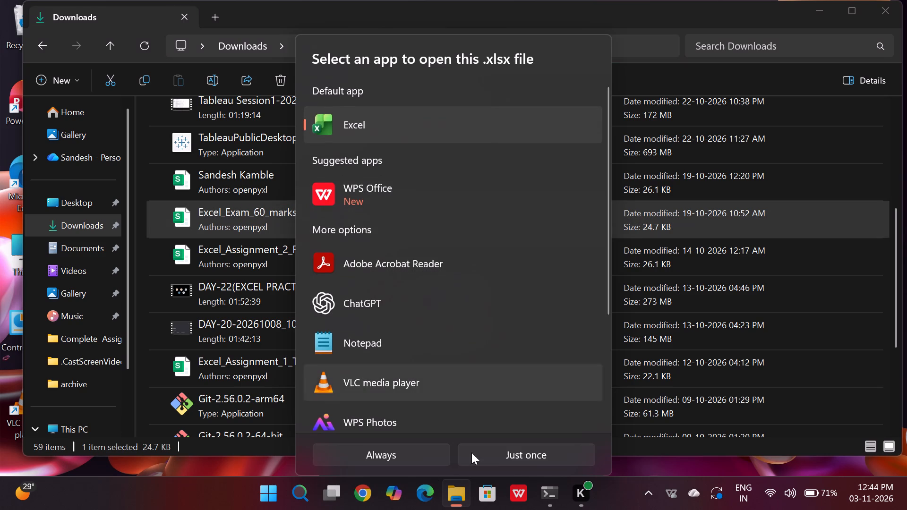
left_click(523, 454)
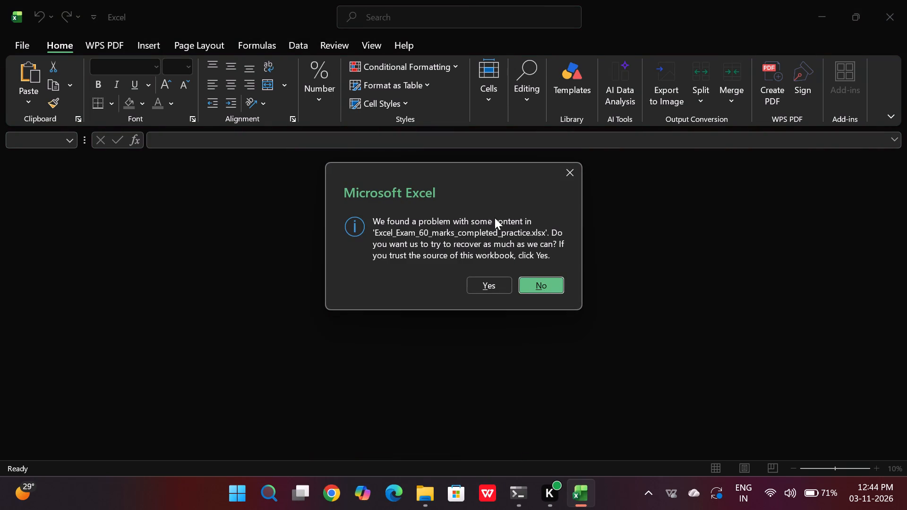
left_click(535, 281)
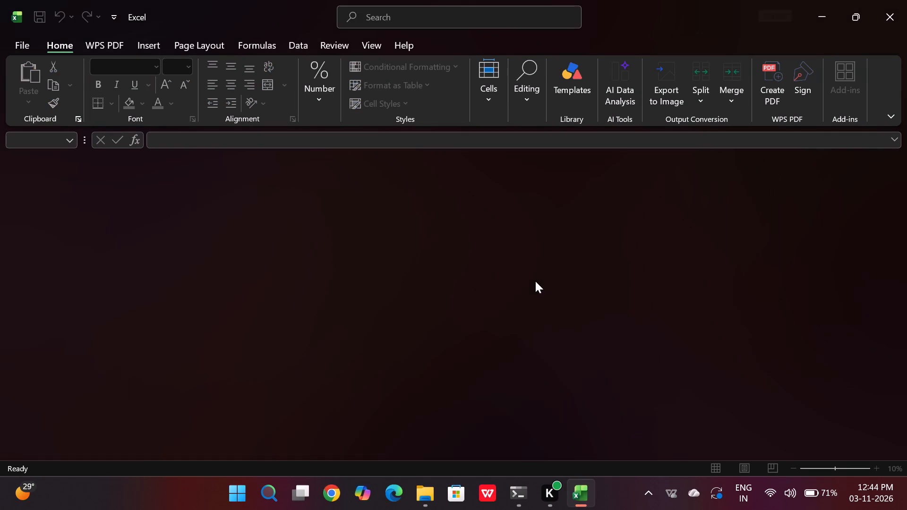
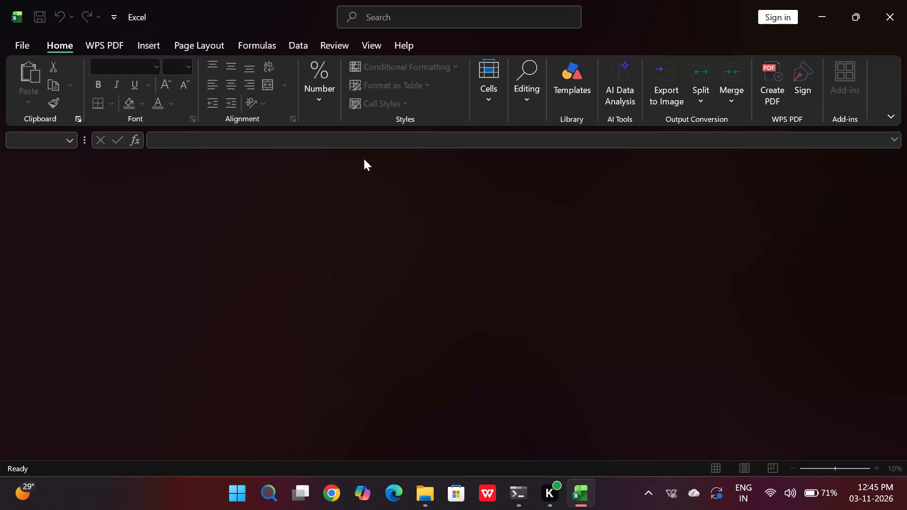
Close the empty Excel window and reopen Excel_Exam_60_marks_completed_practice, accepting content recovery and dismissing the repairs report.
left_click(416, 333)
scroll(416, 333, "down", 1)
left_click(906, 0)
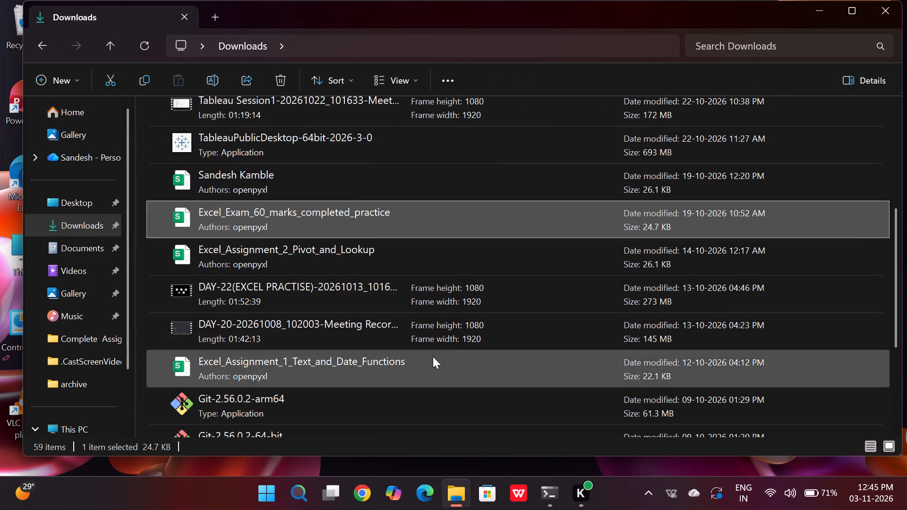
double_click(403, 208)
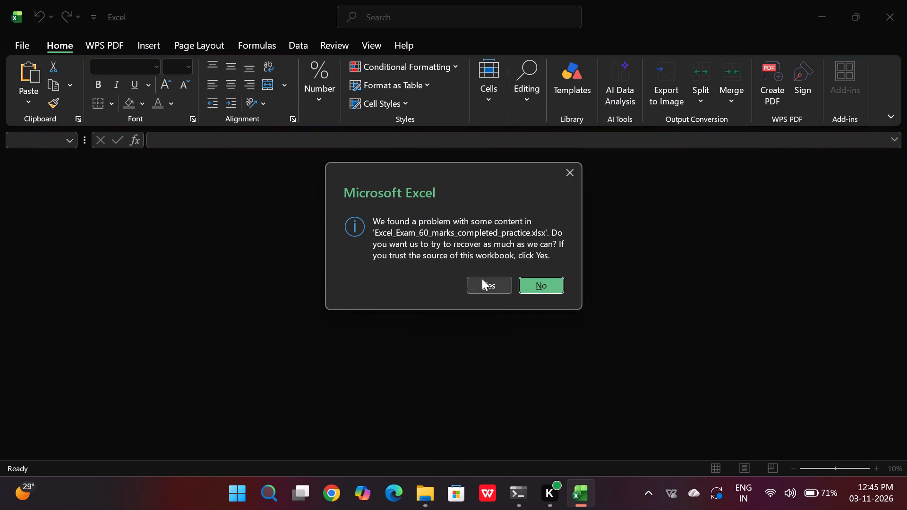
left_click(482, 279)
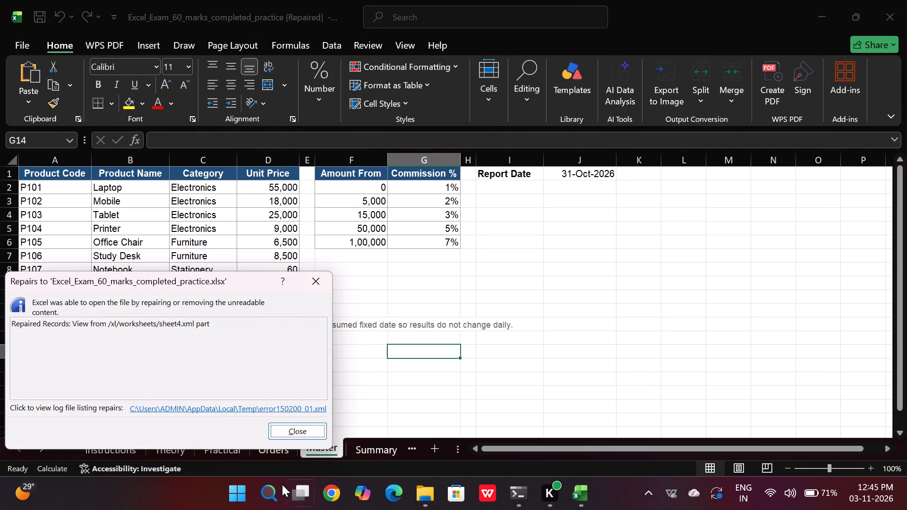
left_click(302, 426)
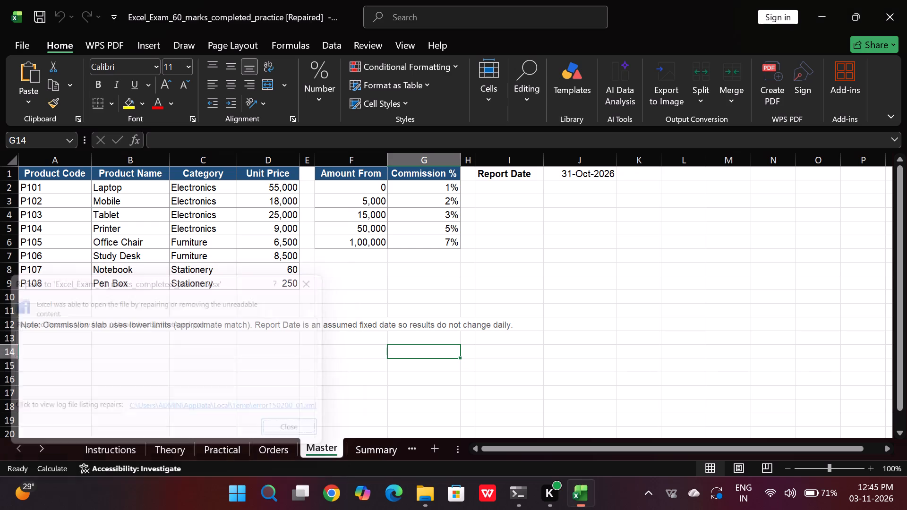
Look through the Master, Pivot_Sheet, Practical and Theory sheets of the repaired exam workbook.
left_click(404, 296)
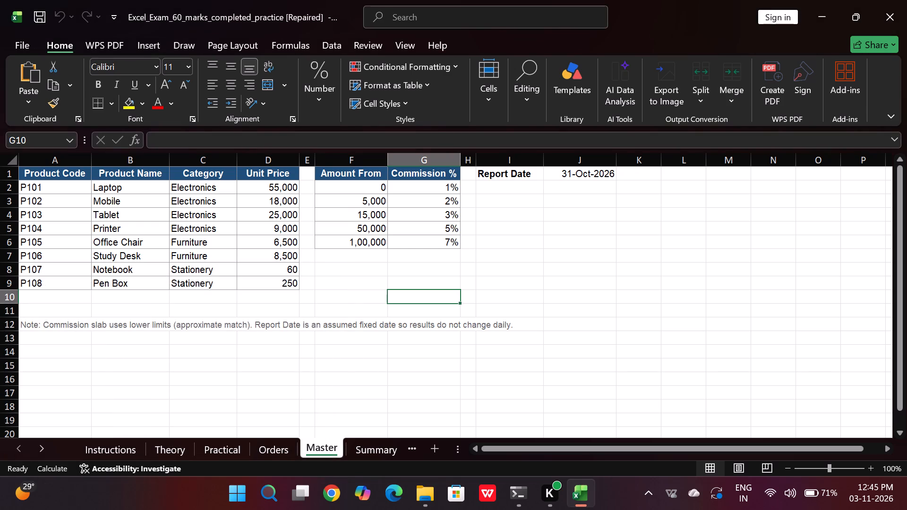
left_click(437, 189)
left_click(436, 221)
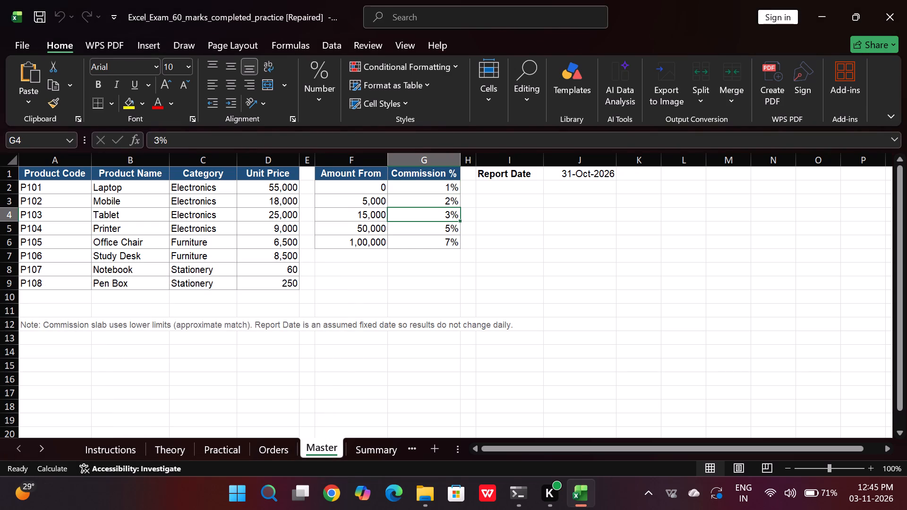
left_click(504, 218)
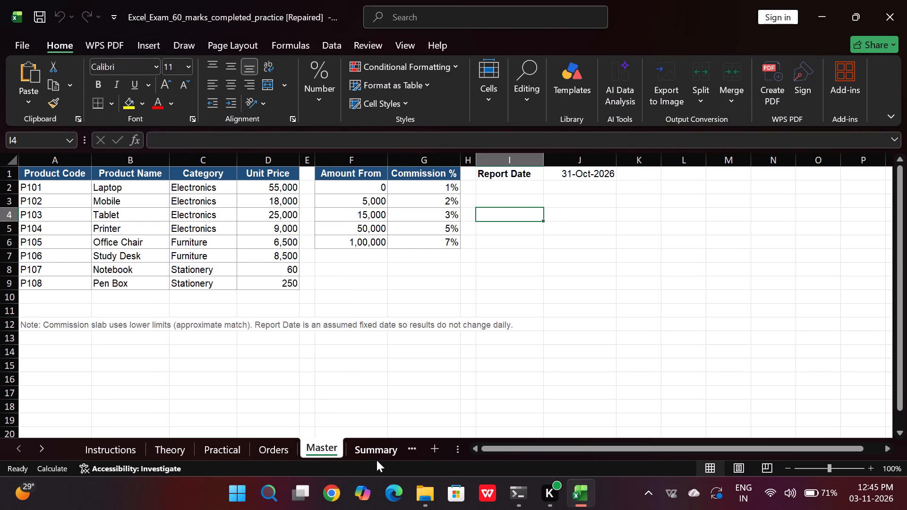
left_click(376, 460)
left_click(368, 446)
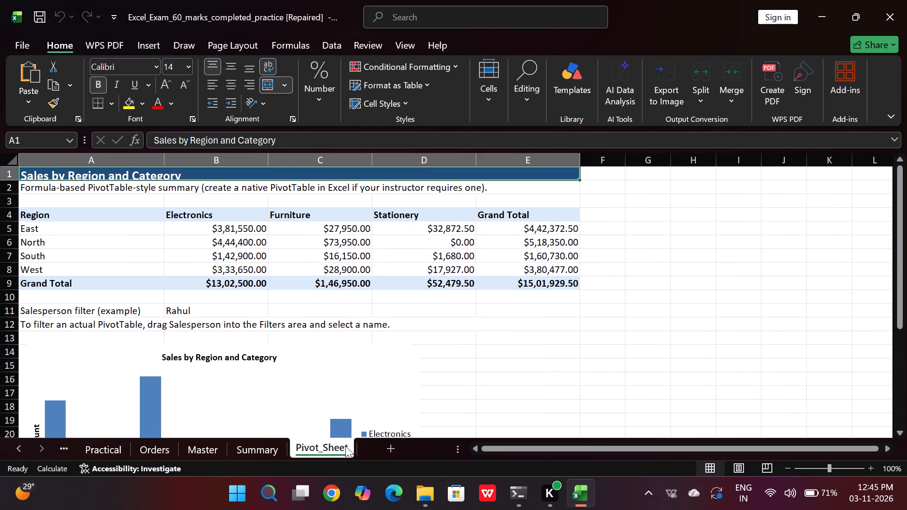
left_click(243, 443)
left_click(217, 450)
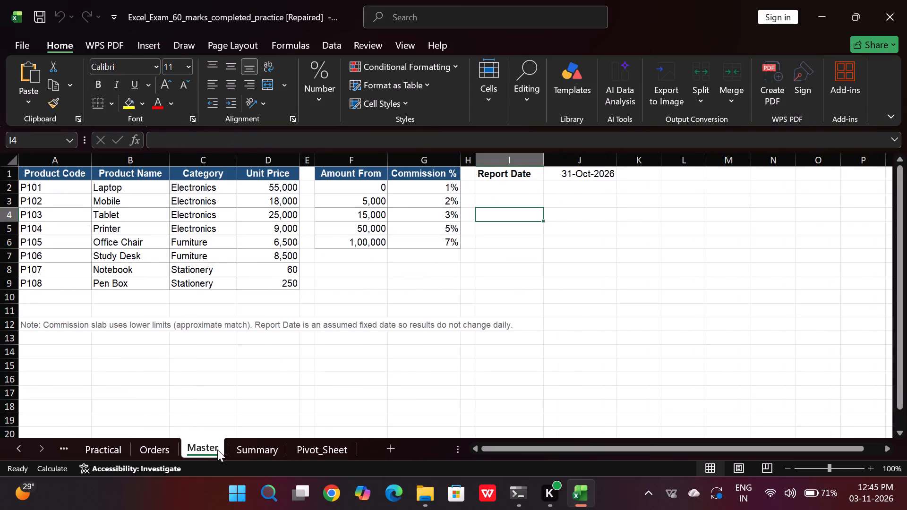
left_click(153, 443)
left_click(116, 441)
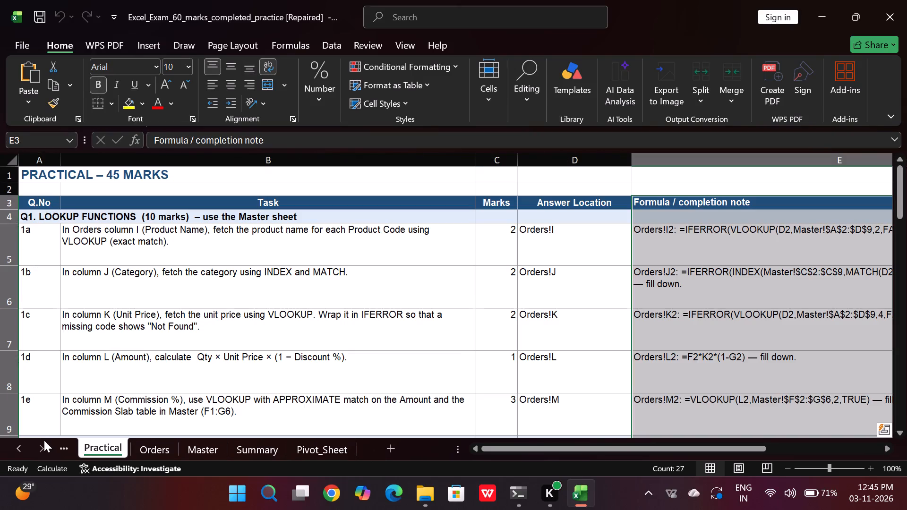
left_click(53, 442)
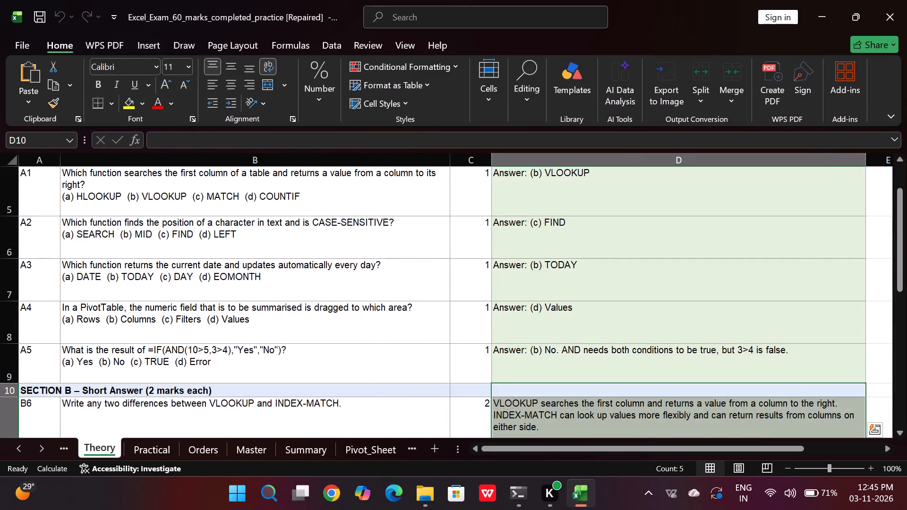
scroll(635, 214, "up", 2)
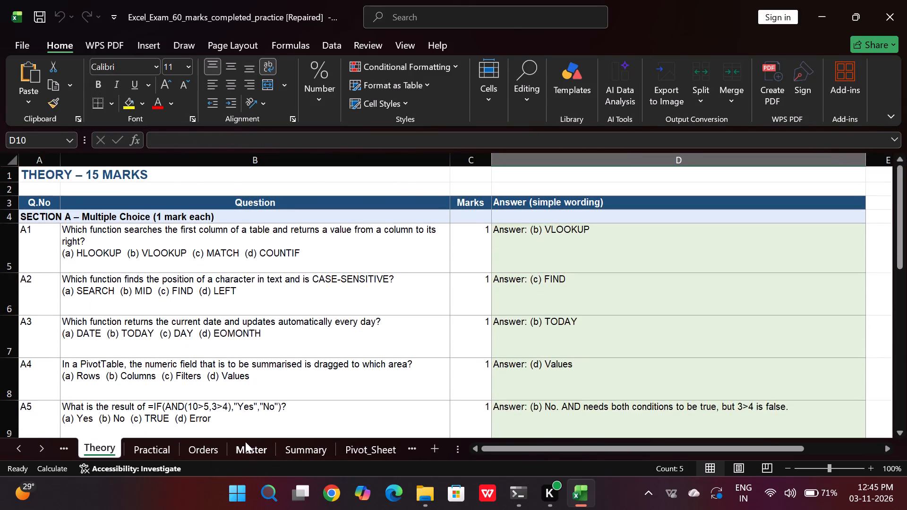
Look through the Orders, Summary and Pivot_Sheet sheets, going back through the workbook to the Instructions sheet.
left_click(207, 457)
left_click(230, 449)
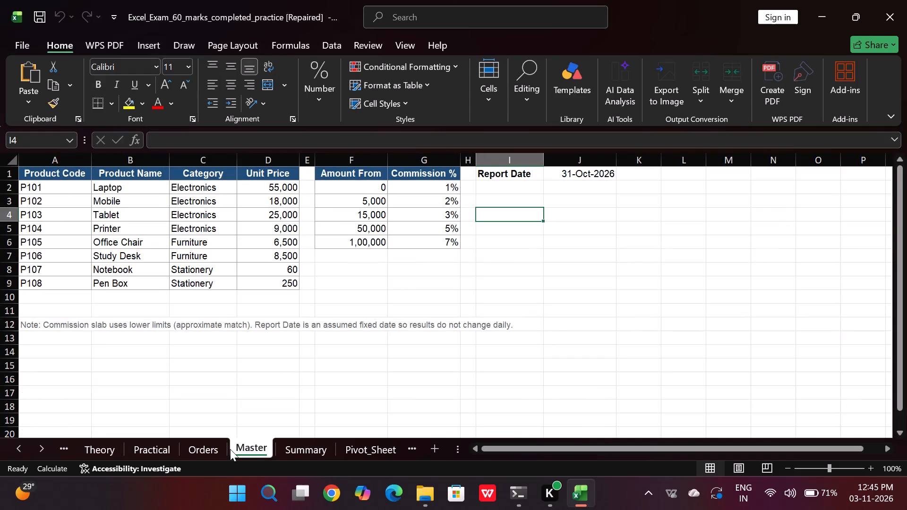
left_click(201, 447)
left_click(338, 209)
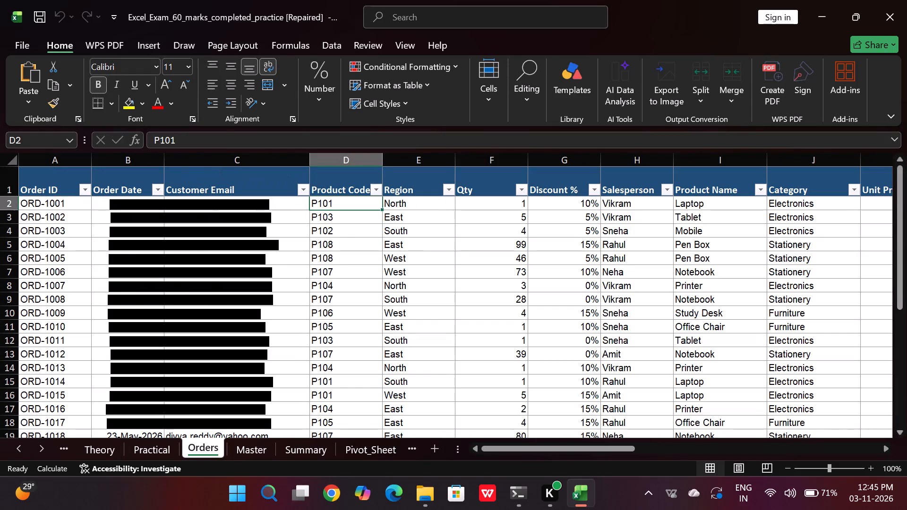
left_click(295, 447)
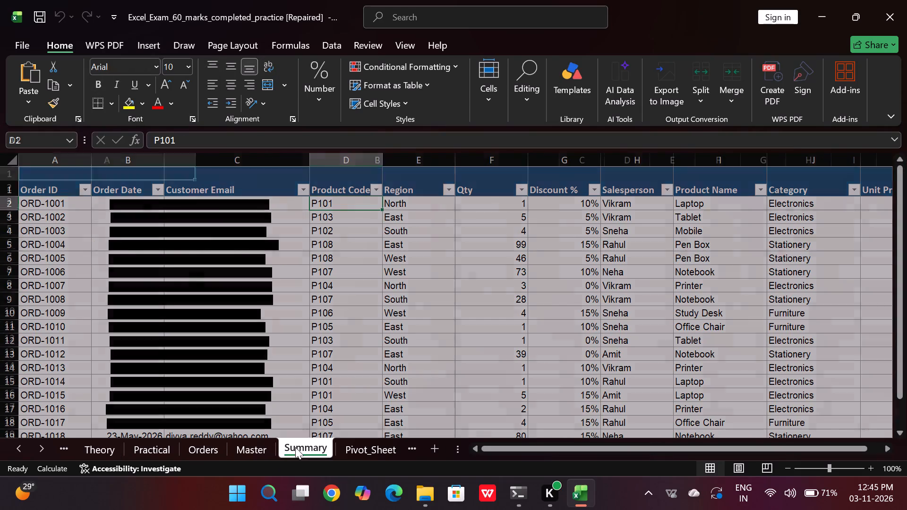
left_click(373, 439)
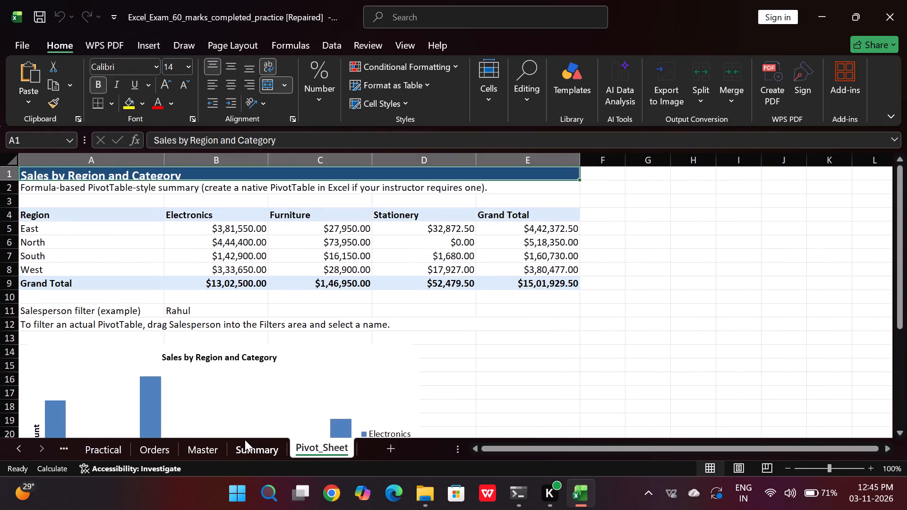
left_click_drag(245, 440, 205, 451)
left_click(205, 451)
left_click(160, 448)
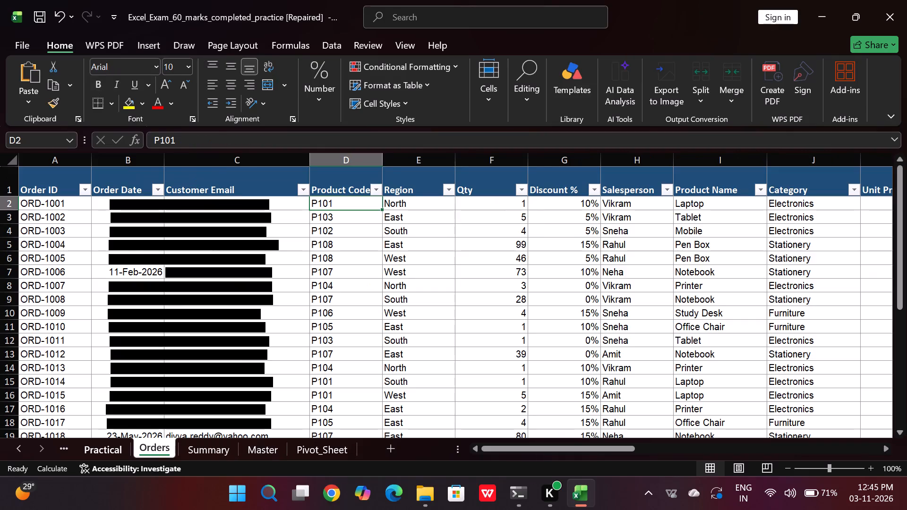
left_click(106, 449)
left_click(58, 443)
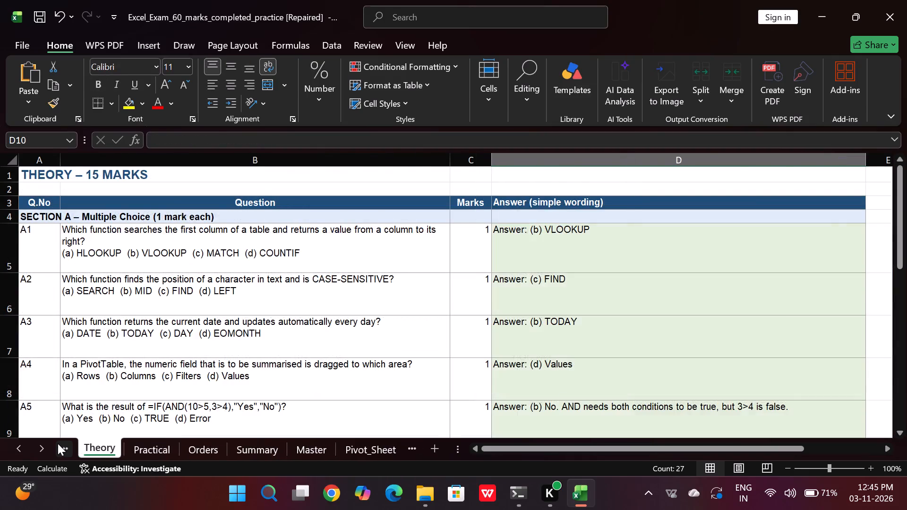
left_click(58, 443)
double_click(58, 443)
Close the repaired exam practice workbook without saving it.
left_click(896, 0)
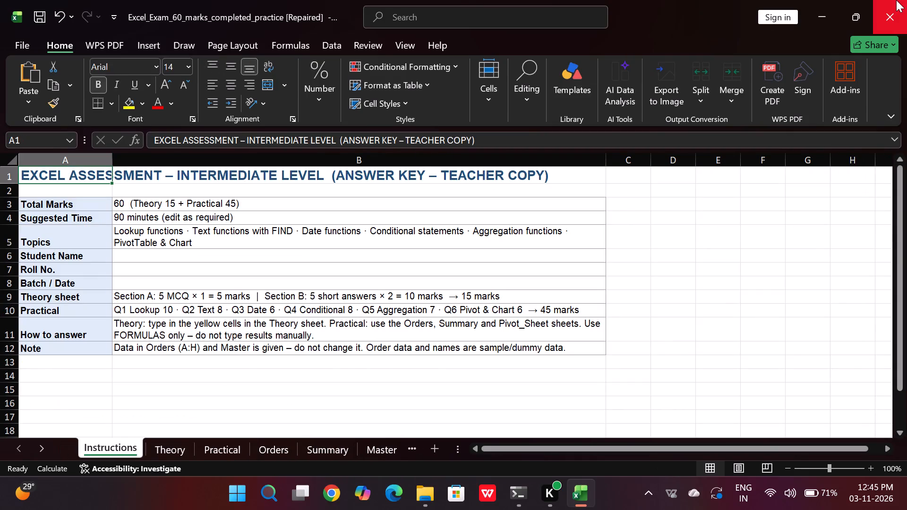
left_click(485, 266)
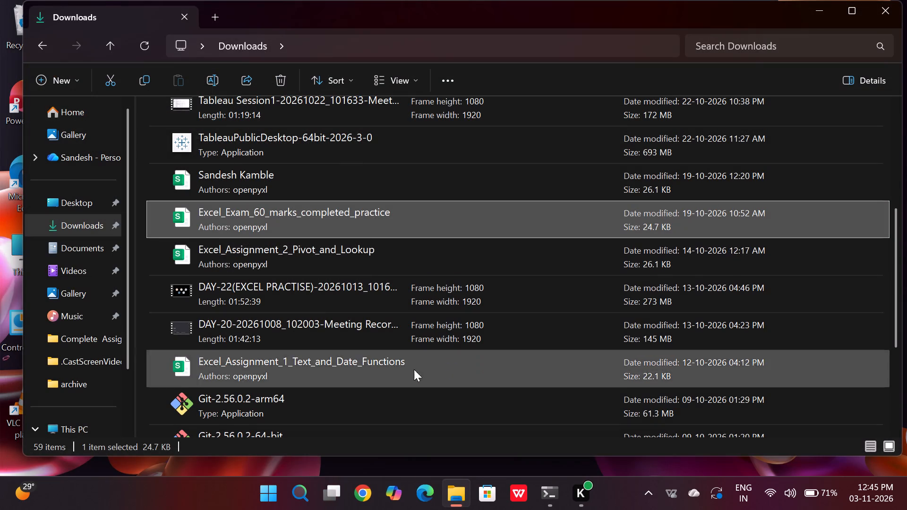
Open Excel_Assignment_1_Text_and_Date_Functions from the Downloads folder and go to its Text_Functions sheet.
scroll(366, 261, "down", 2)
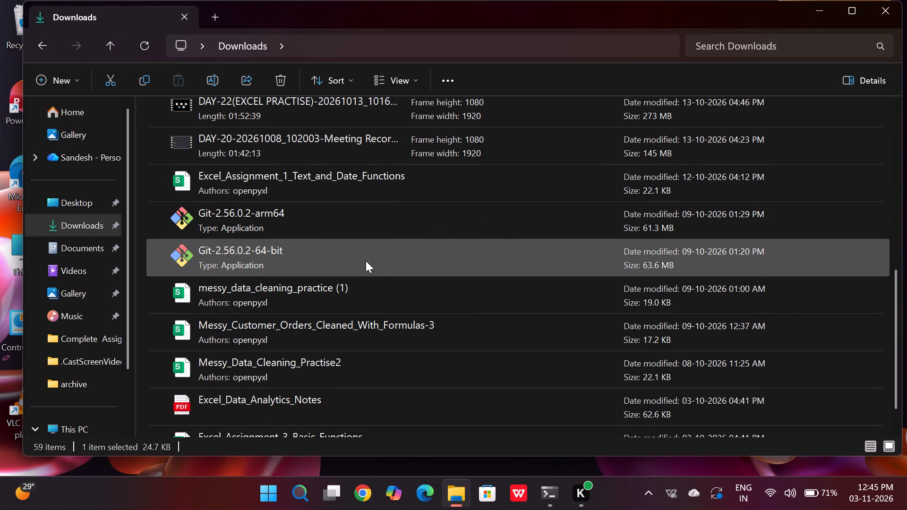
double_click(351, 180)
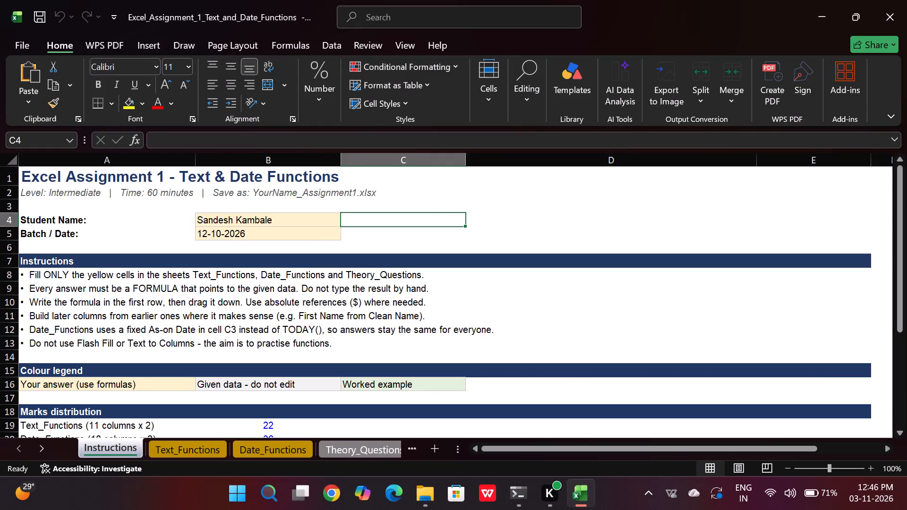
left_click(188, 443)
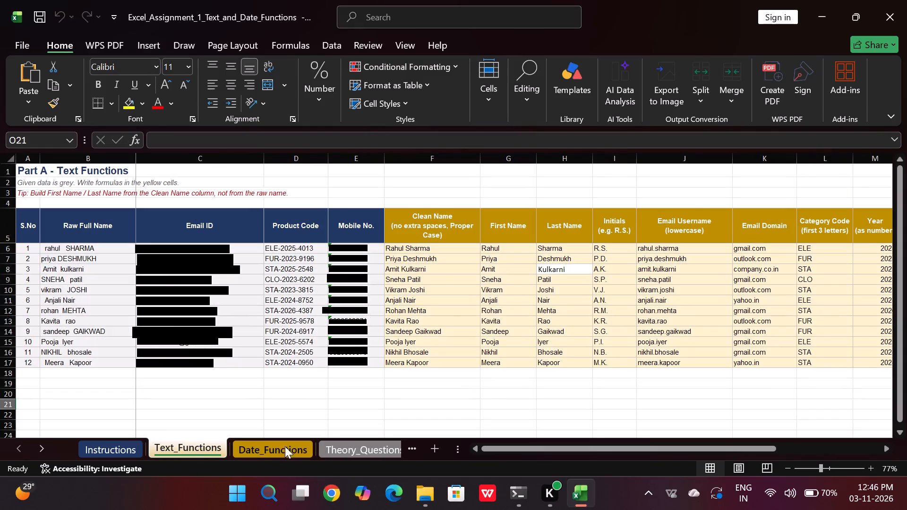
Check the Clean Name formula in F6 and enter =PROPER(C6) in cell F19 below the table.
left_click(411, 249)
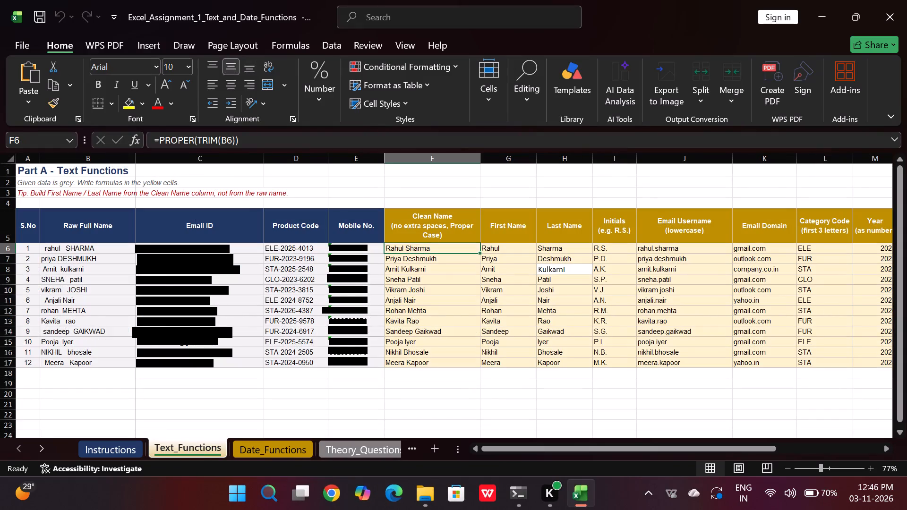
left_click(416, 384)
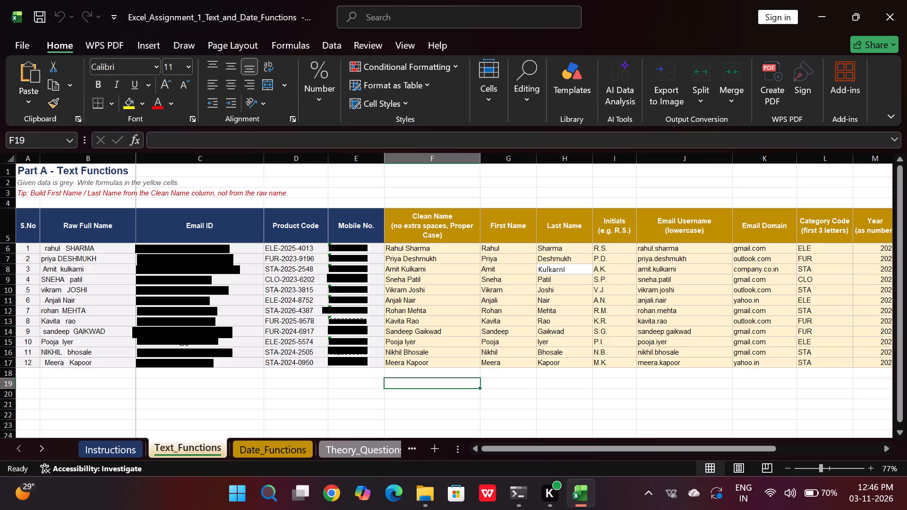
key("equal")
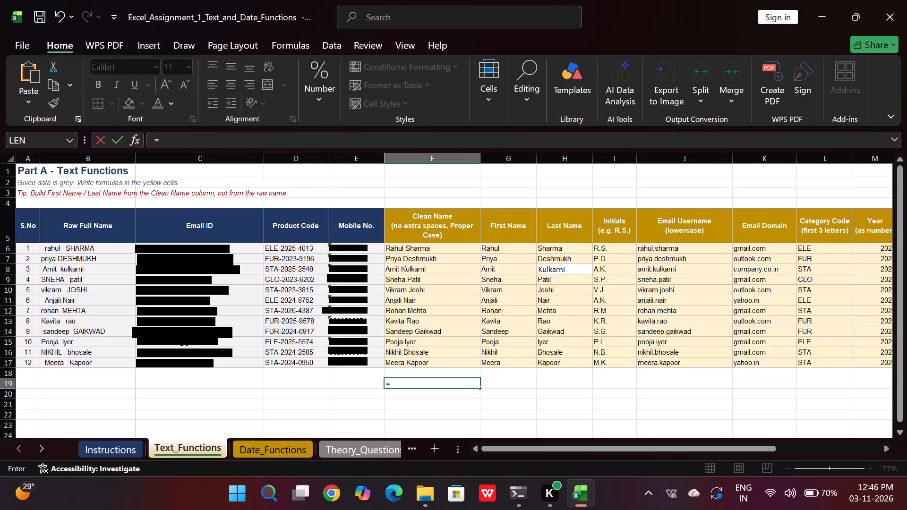
key("r")
key("BackSpace")
type("pro")
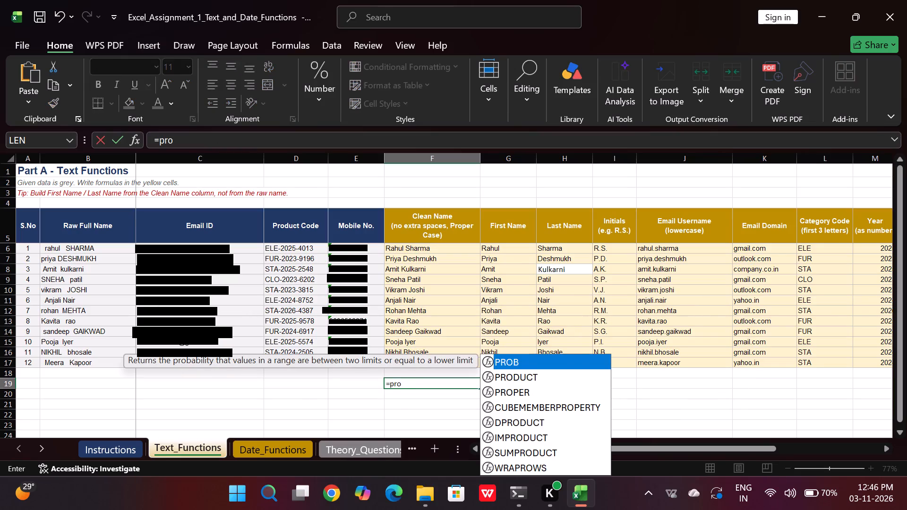
double_click(527, 393)
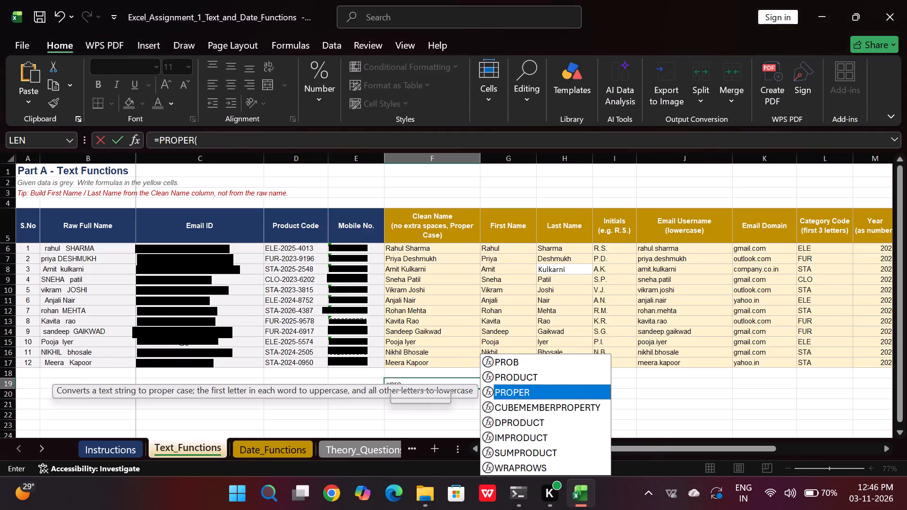
left_click(227, 253)
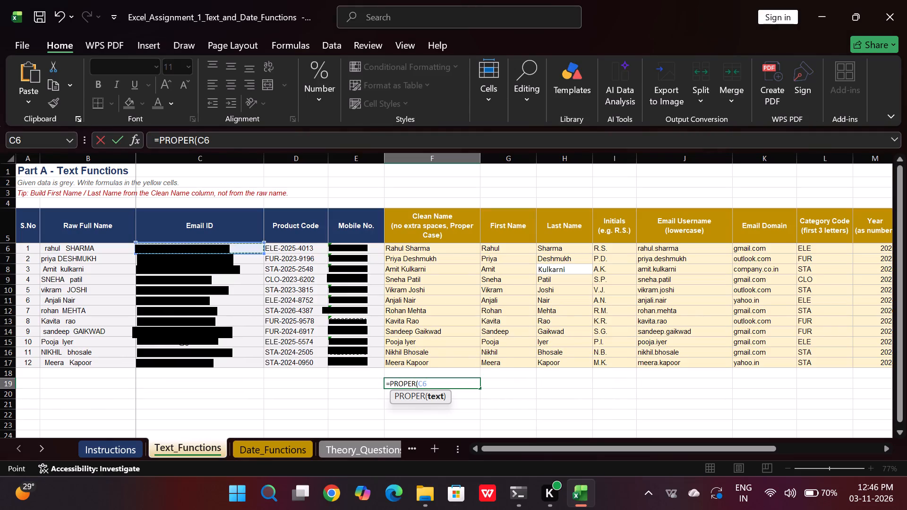
key("shift+parenright")
key("Return")
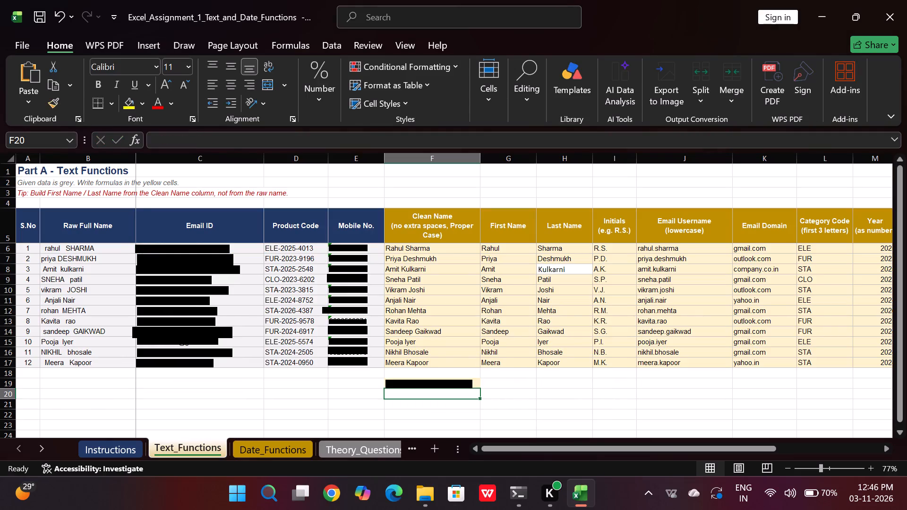
Check the Clean Name formula in F6 and replace the formula in F19 with =PROPER(TRIM(B6)).
double_click(418, 246)
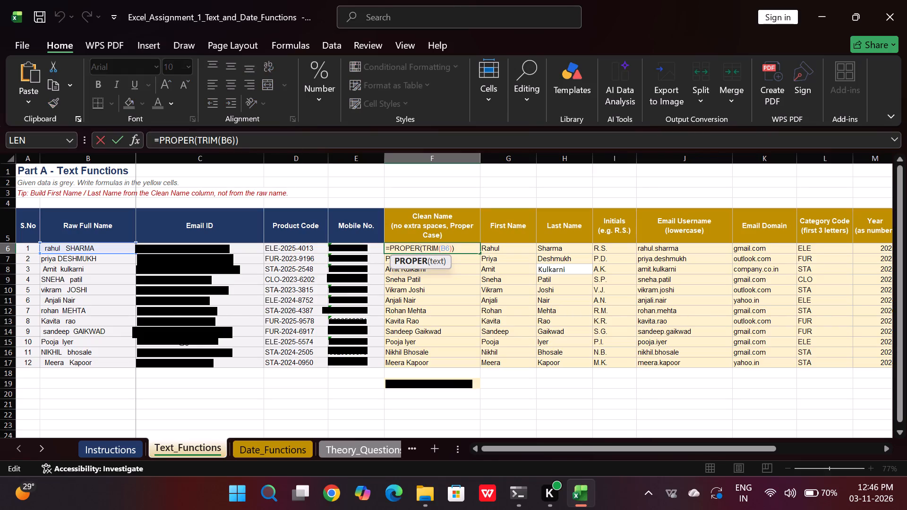
double_click(454, 385)
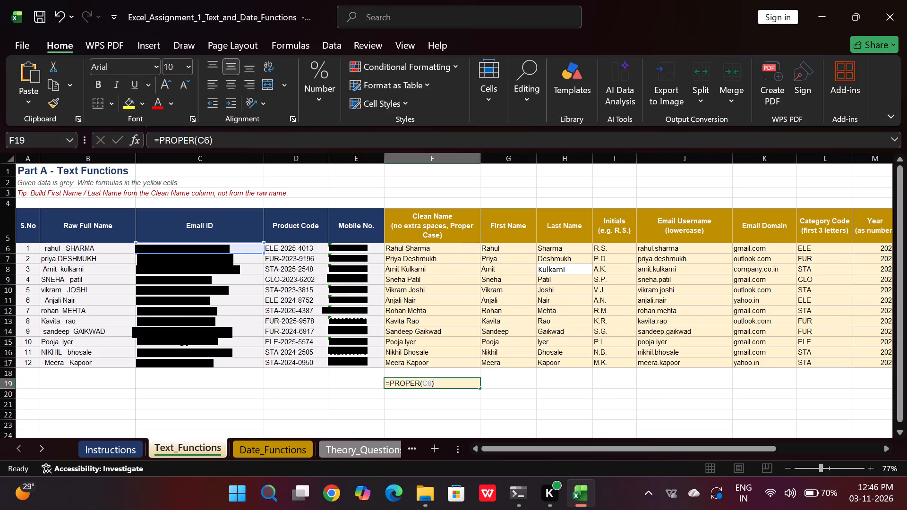
key("BackSpace")
key("BackSpace")
key("BackSpace")
key("BackSpace")
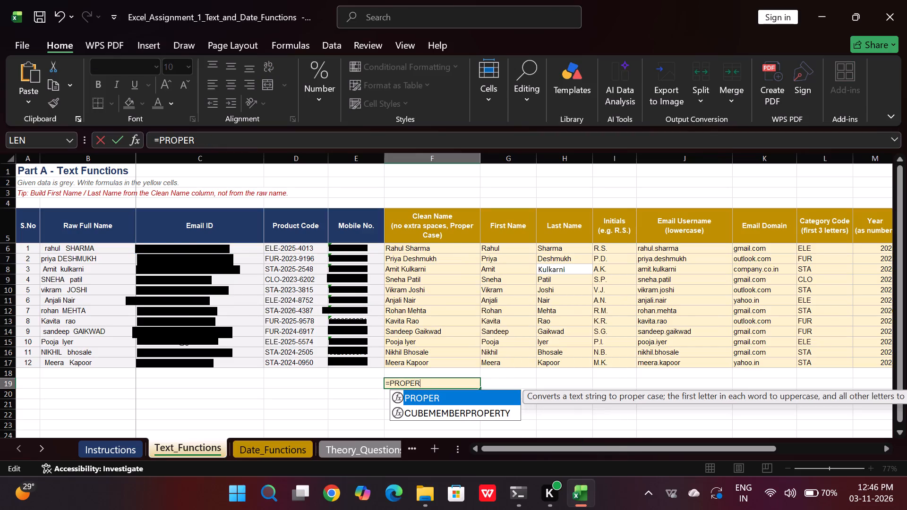
key("BackSpace")
key("BackSpace")
key("BackSpace")
key("BackSpace")
key("BackSpace")
key("BackSpace")
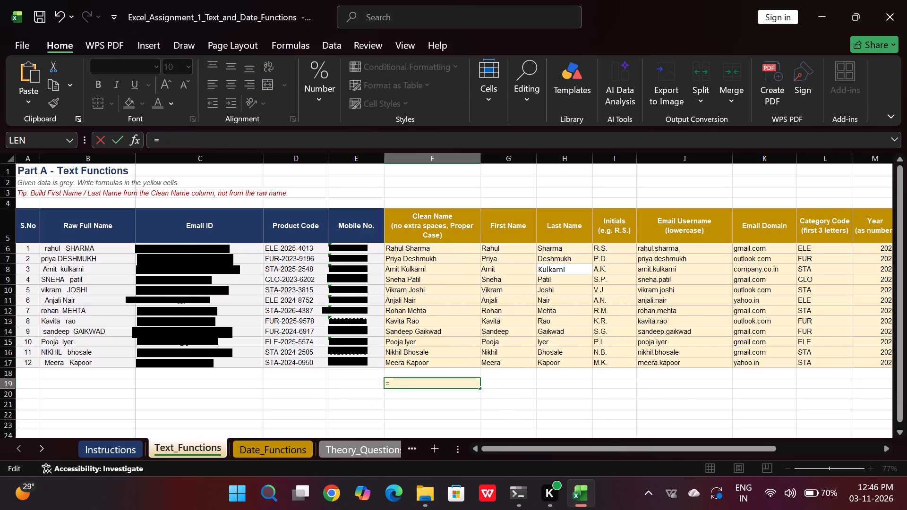
key("BackSpace")
key("BackSpace")
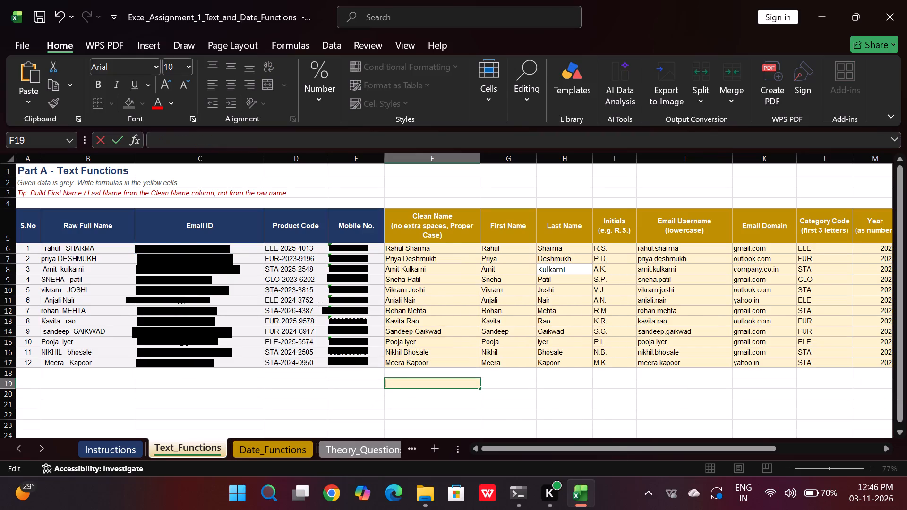
type("pro")
key("BackSpace")
key("BackSpace")
key("BackSpace")
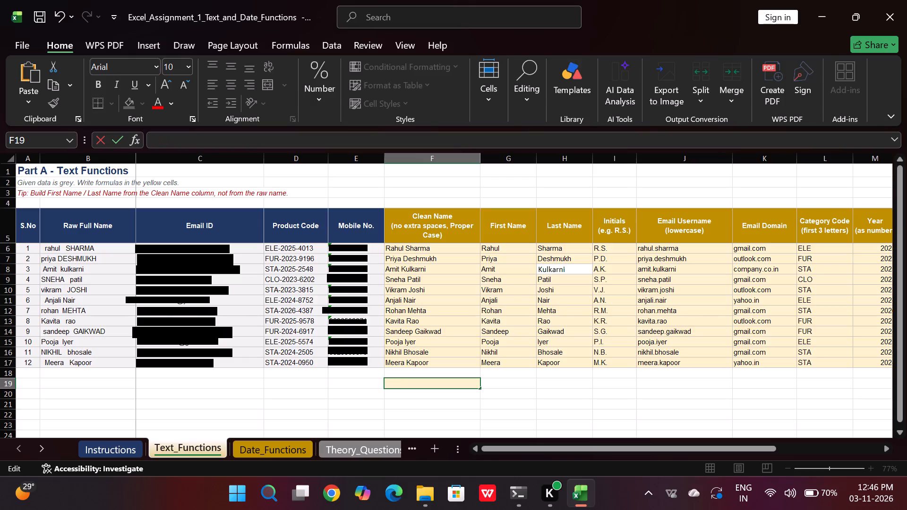
key("equal")
type("pro")
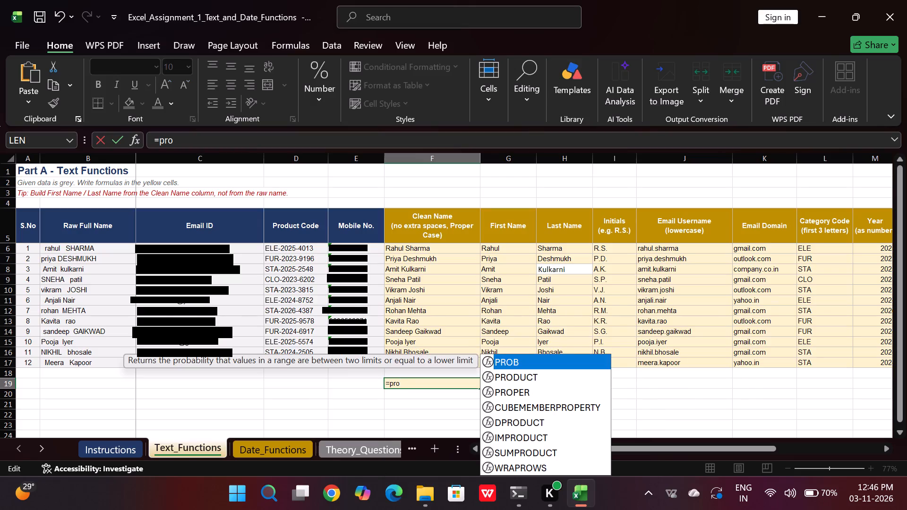
double_click(522, 386)
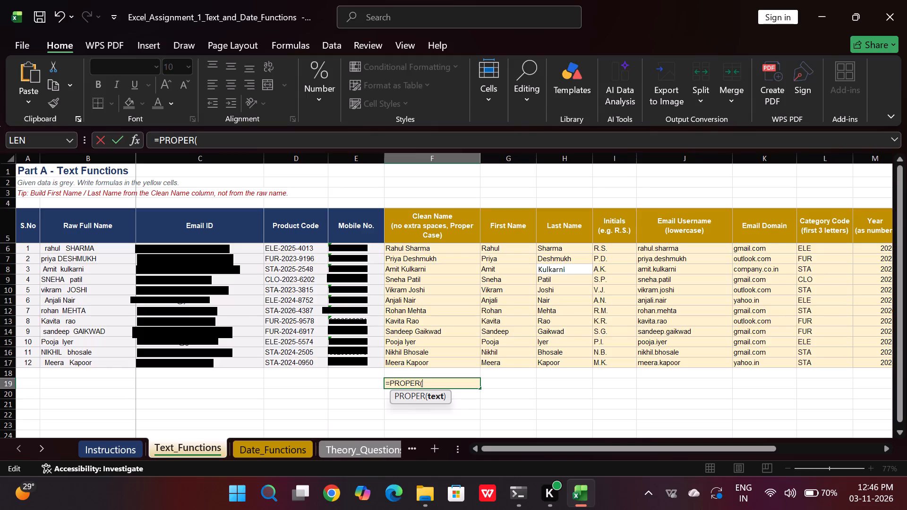
type("trim")
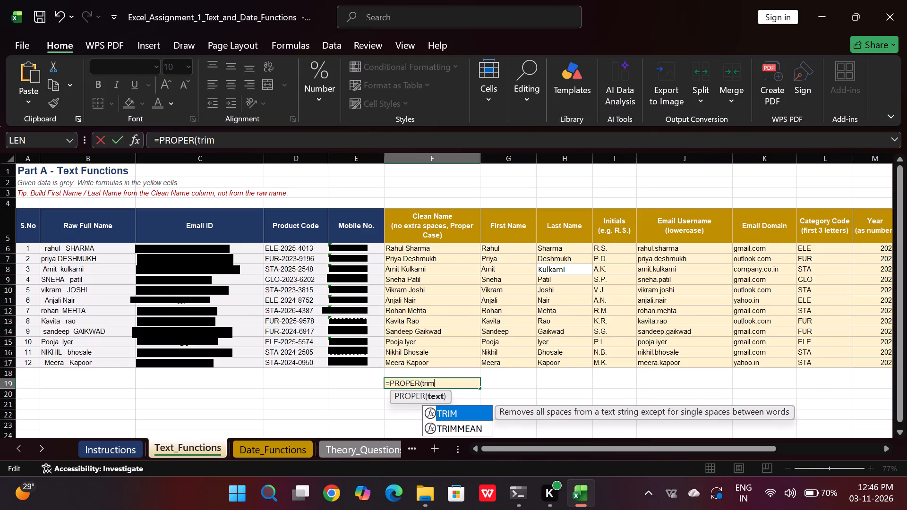
double_click(459, 415)
left_click(103, 248)
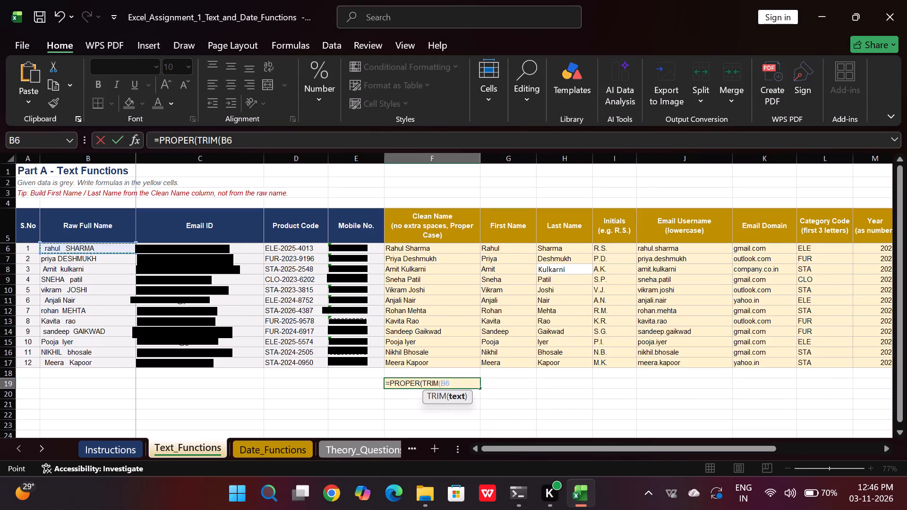
key("shift+parenright")
key("shift+parenright")
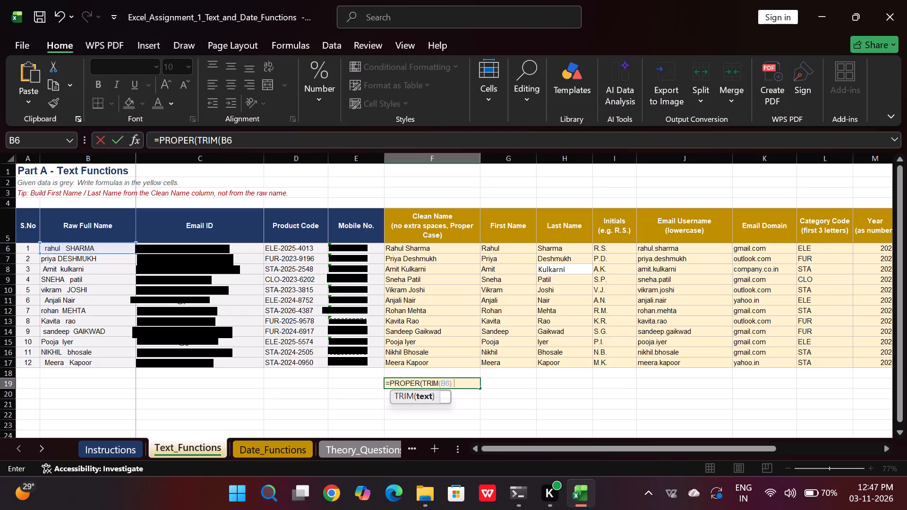
key("Return")
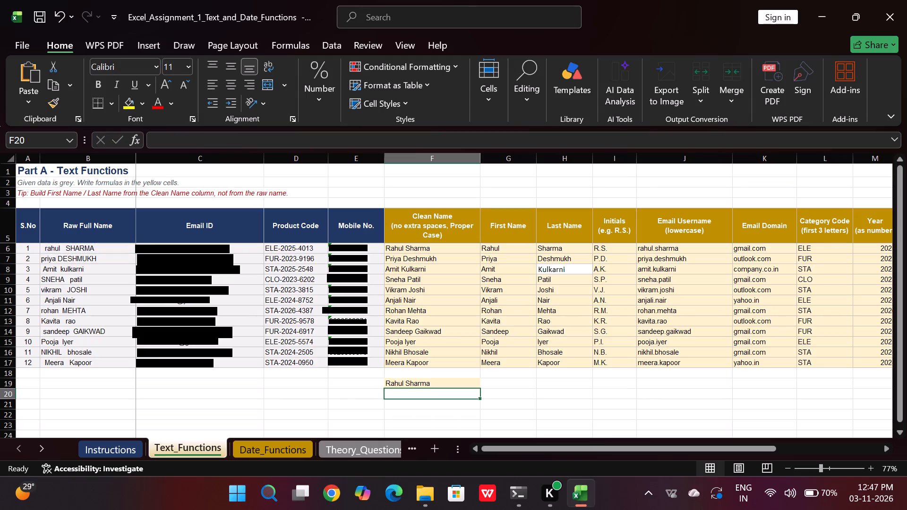
Enter =PROPER(TRIM(B7)) in cell F20 to clean the second raw name.
left_click(409, 391)
key("equal")
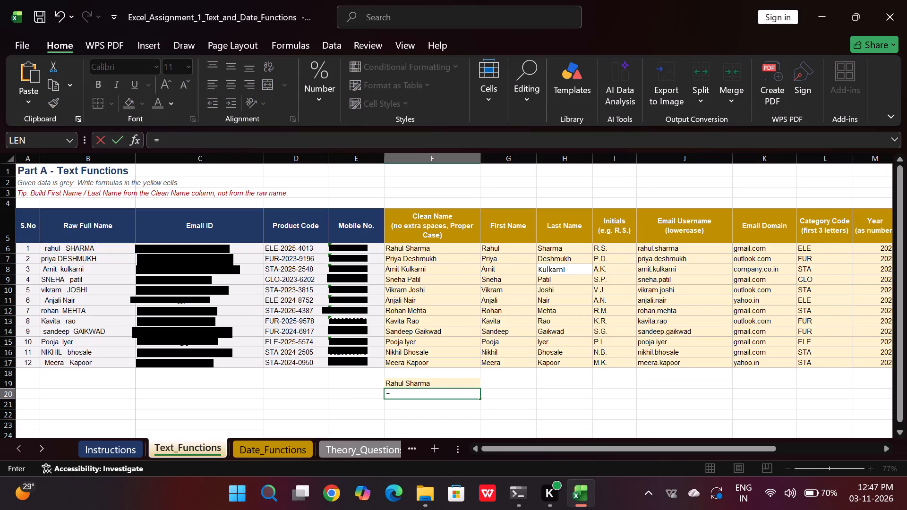
key("r")
key("BackSpace")
type("pro")
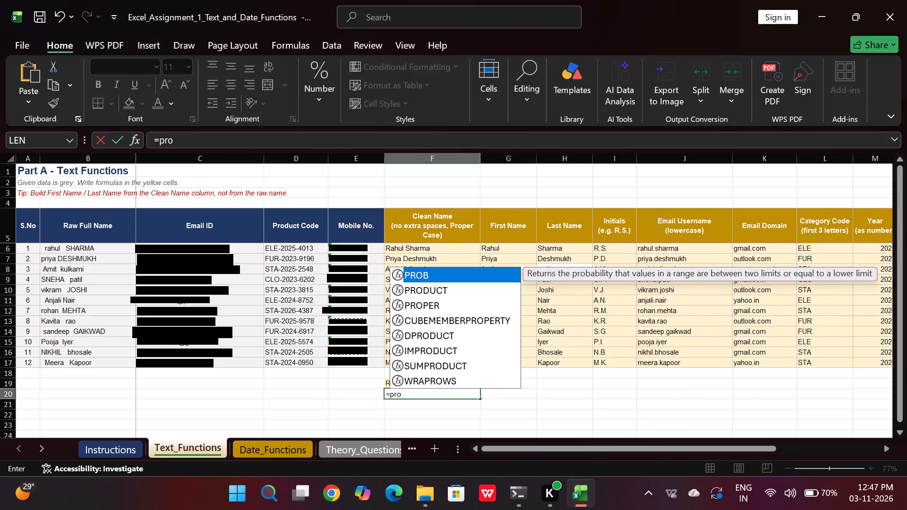
type("per")
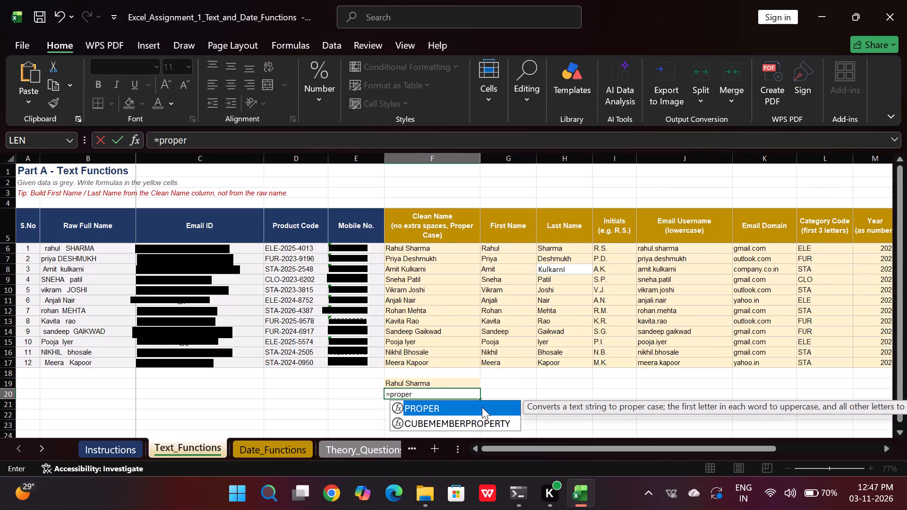
double_click(458, 410)
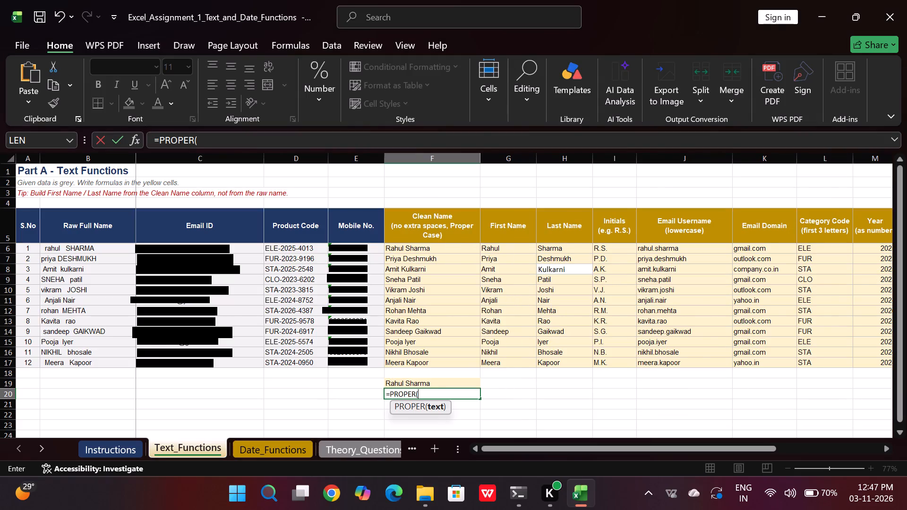
left_click(109, 246)
key("BackSpace")
key("BackSpace")
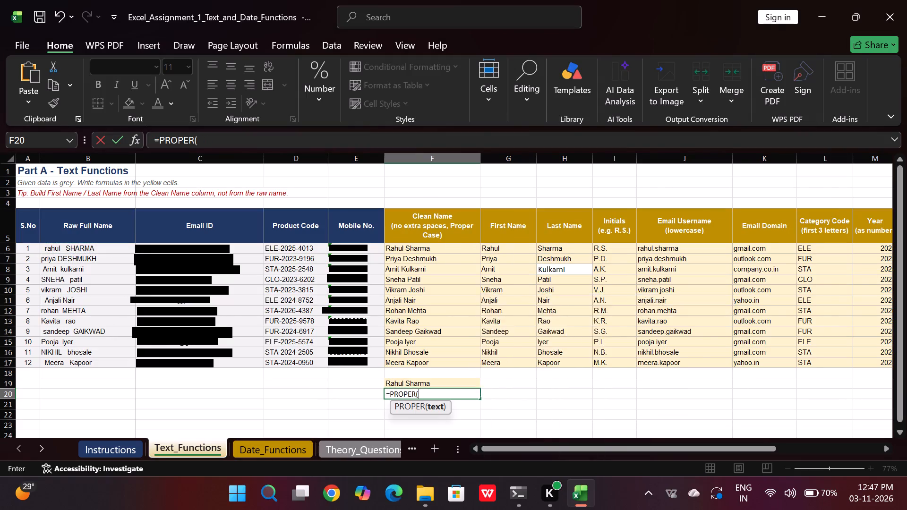
type("trim")
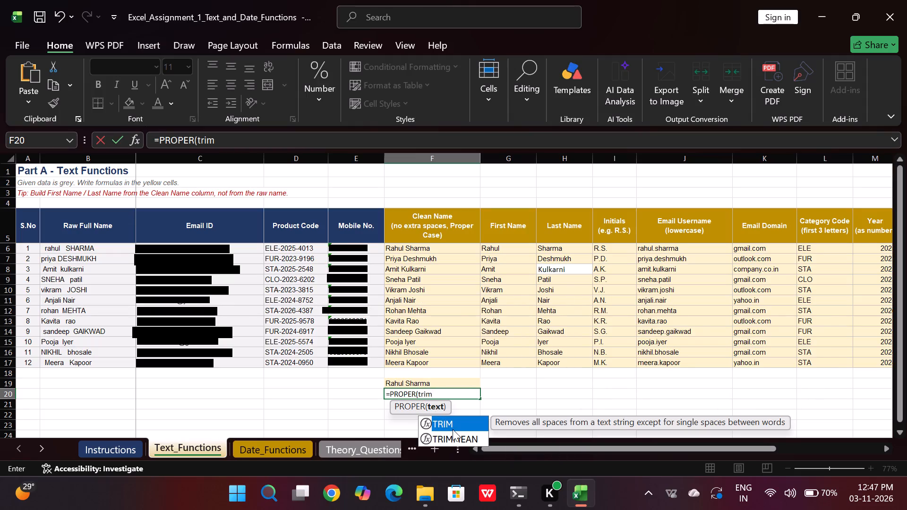
double_click(460, 419)
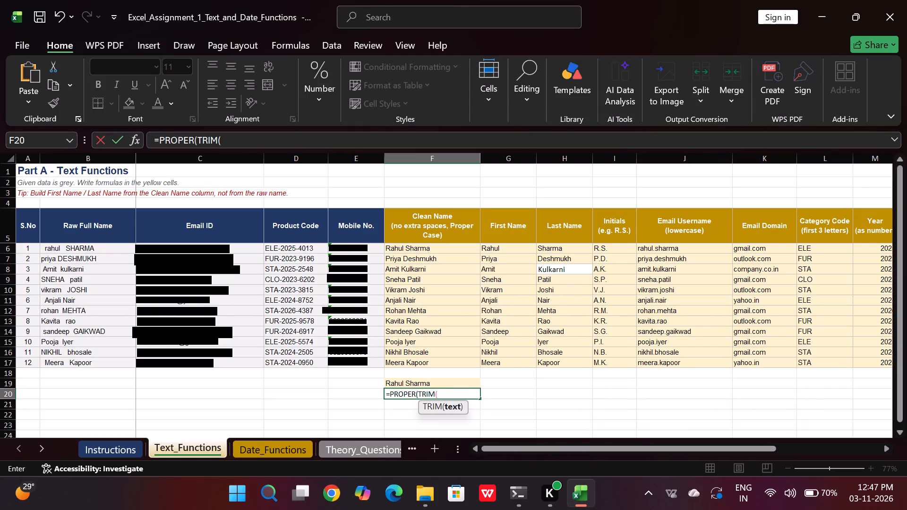
left_click(100, 261)
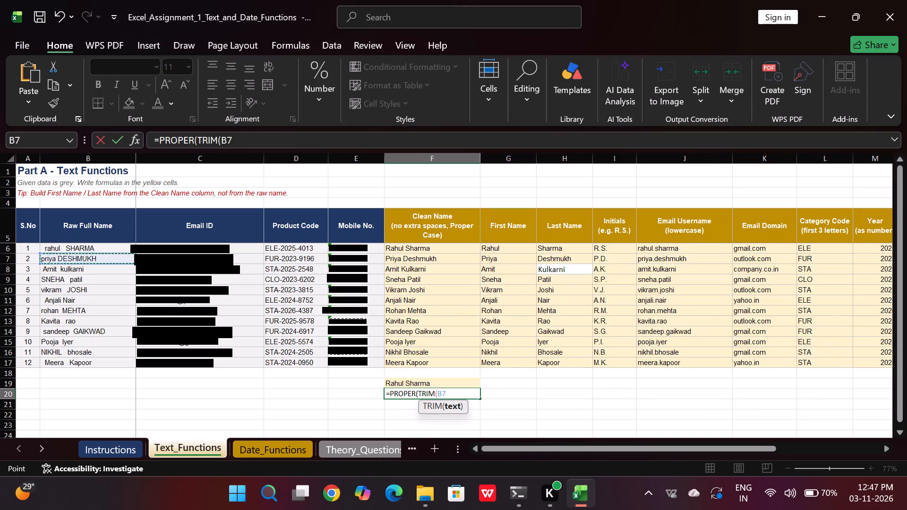
type("))")
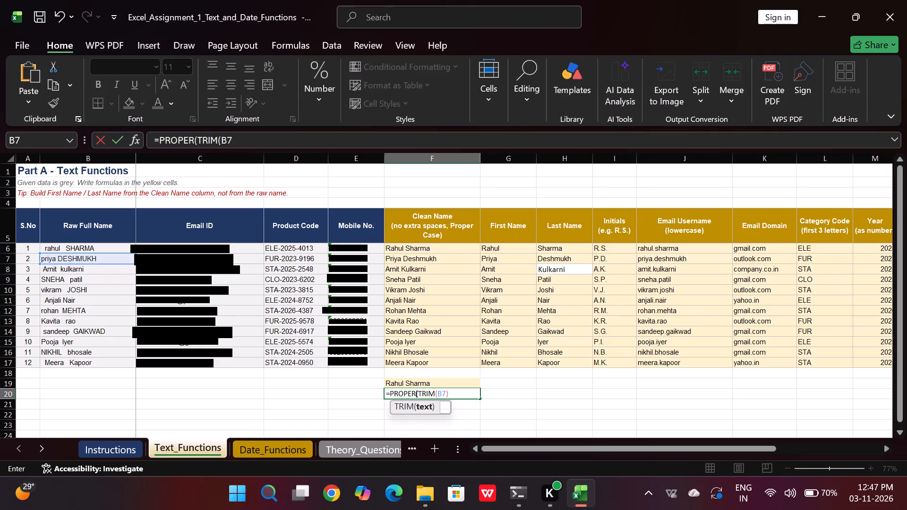
key("Return")
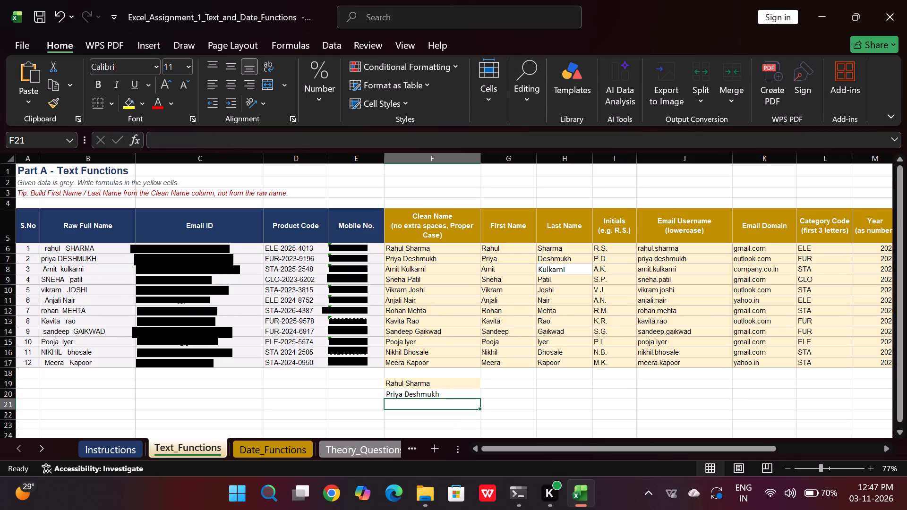
Enter =PROPER(TRIM(B8)) in cell F21 to clean the third raw name.
double_click(419, 406)
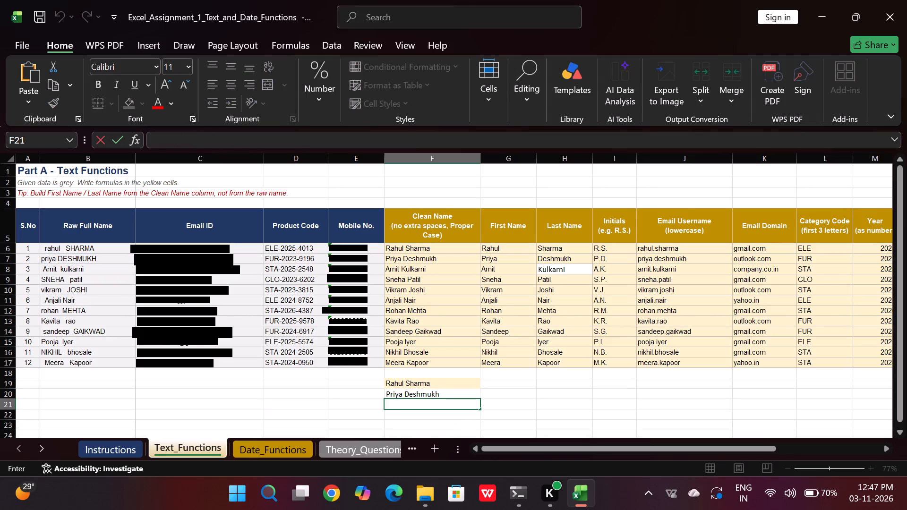
key("p")
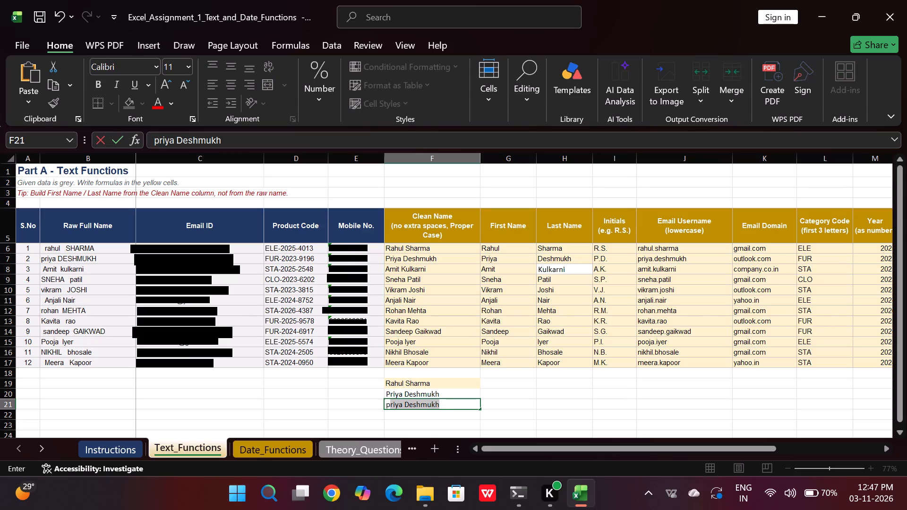
key("BackSpace")
key("BackSpace")
key("equal")
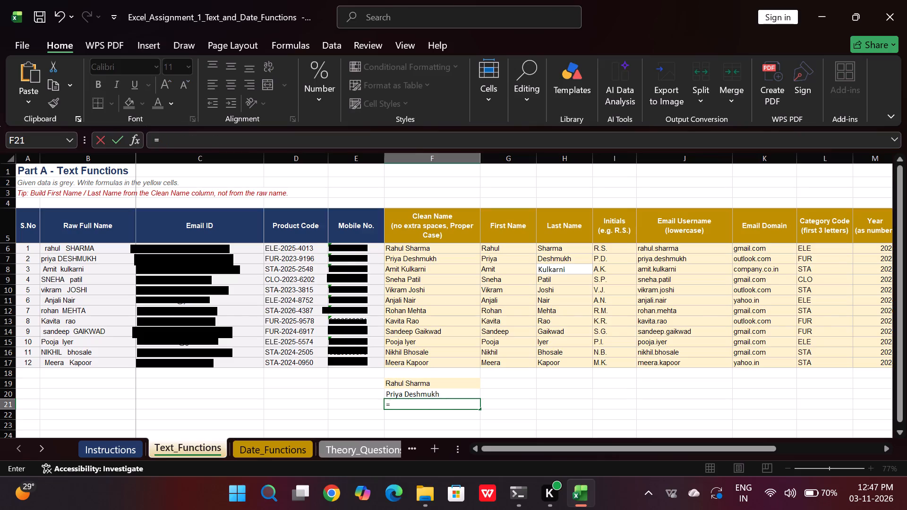
type("rpo")
key("BackSpace")
key("BackSpace")
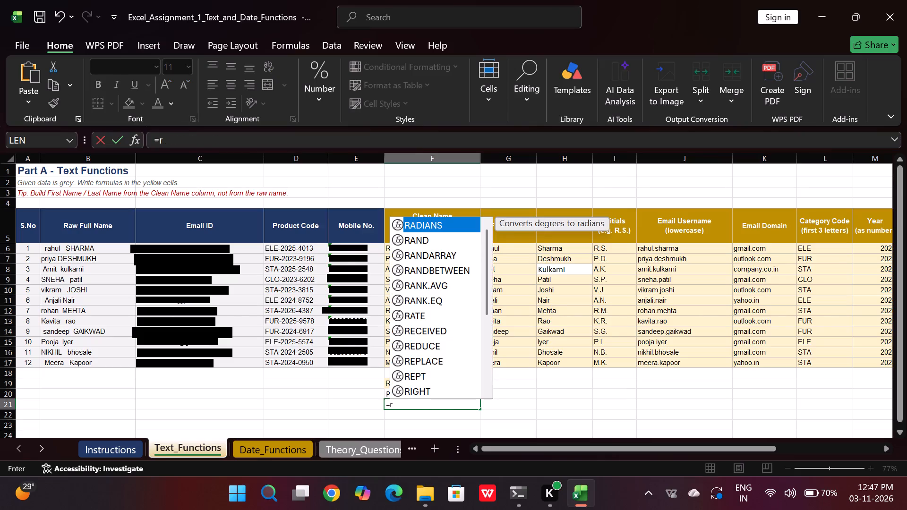
key("BackSpace")
type("pro")
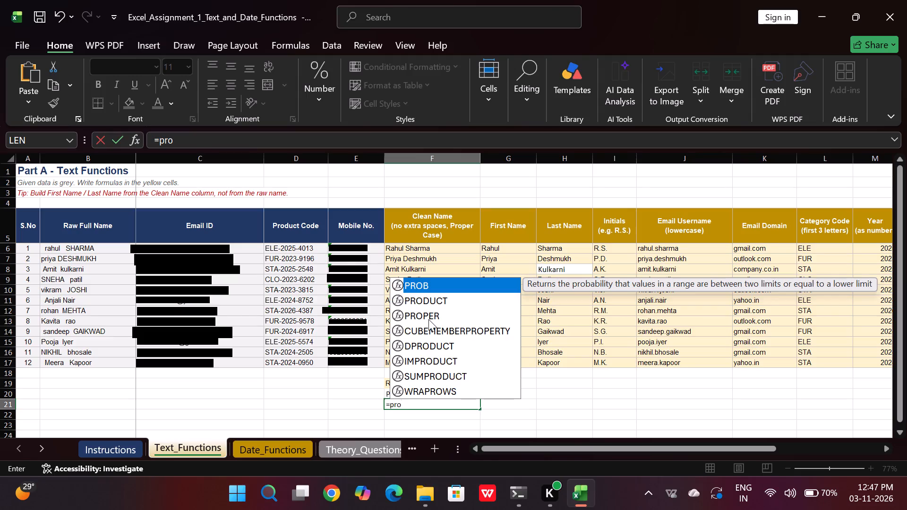
double_click(428, 319)
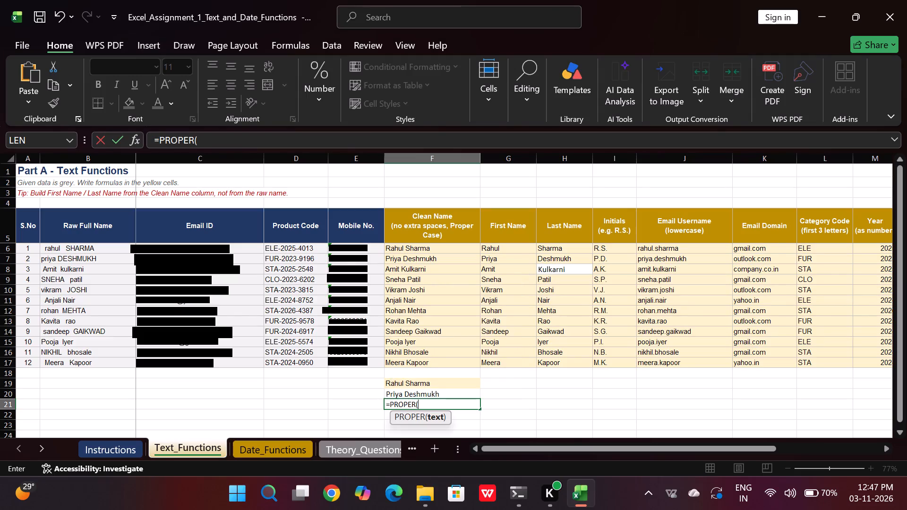
left_click(63, 268)
key("BackSpace")
key("BackSpace")
type("trim")
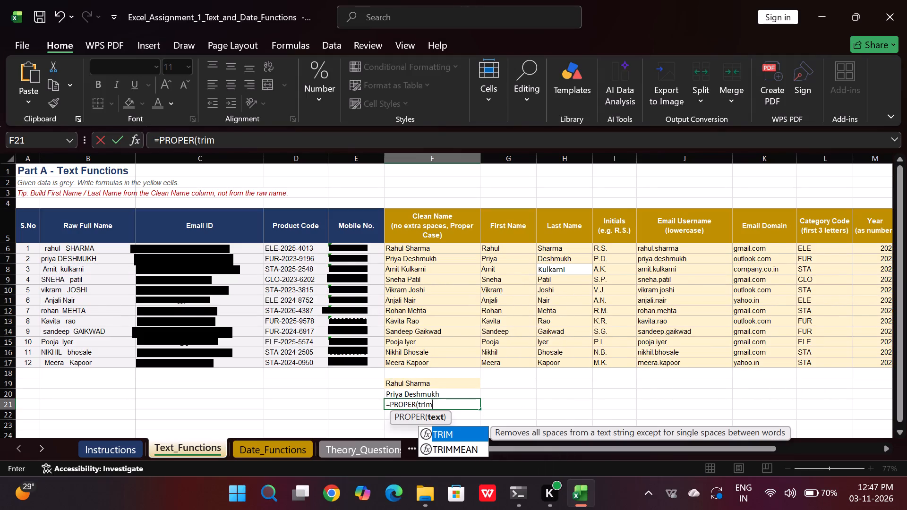
double_click(450, 433)
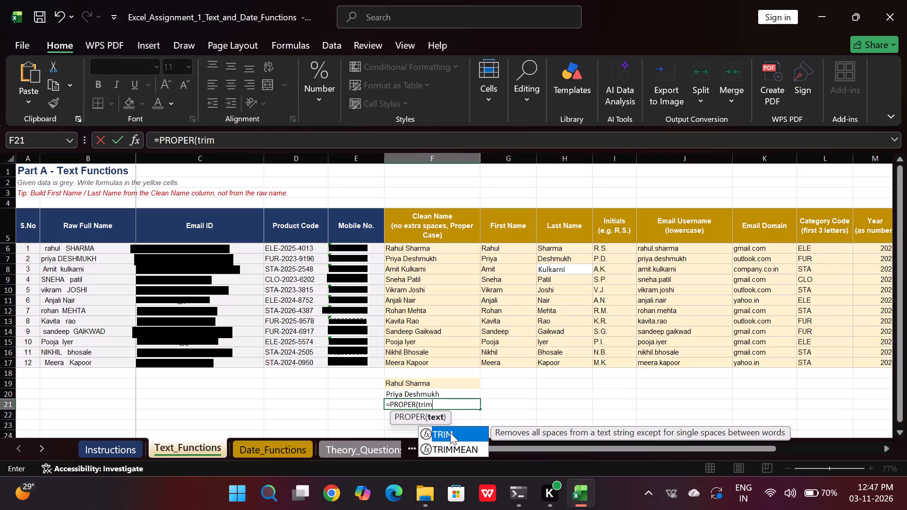
left_click(81, 272)
type("))")
key("Return")
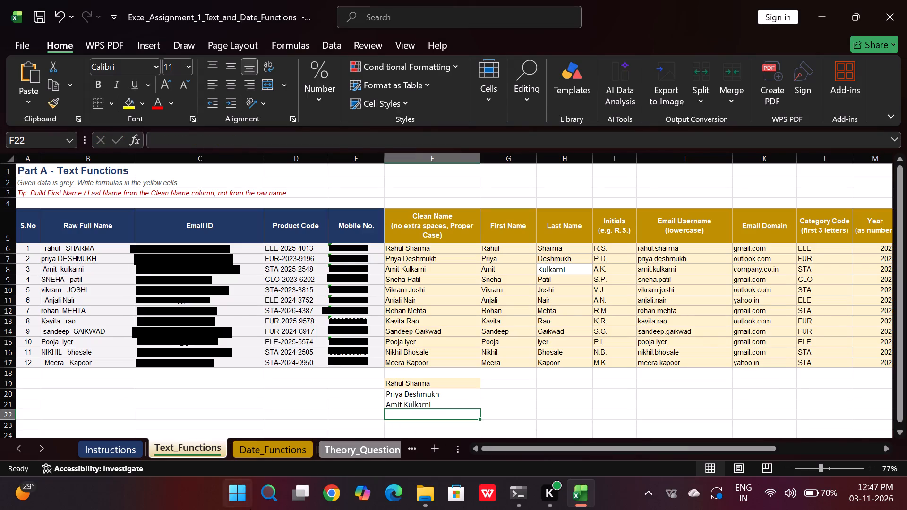
Enter =PROPER(TRIM(B9)) in cell F22 to clean the fourth raw name.
key("equal")
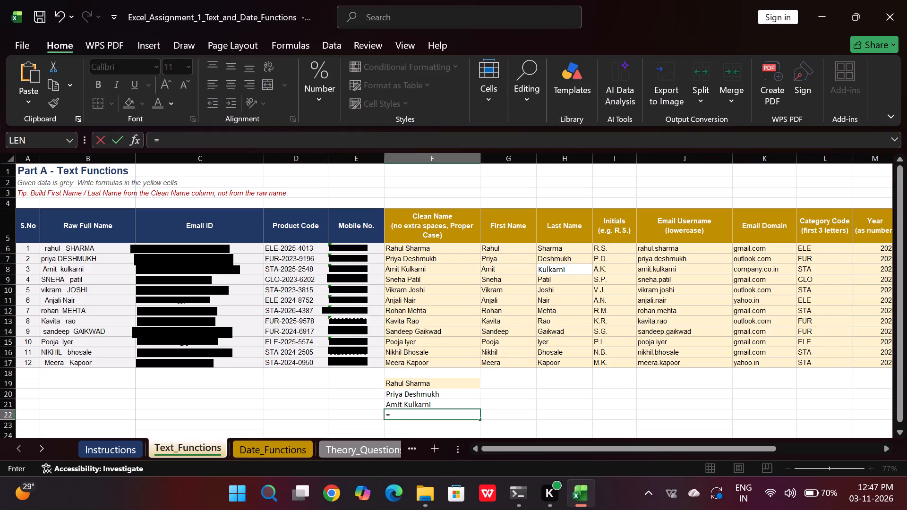
type("pro")
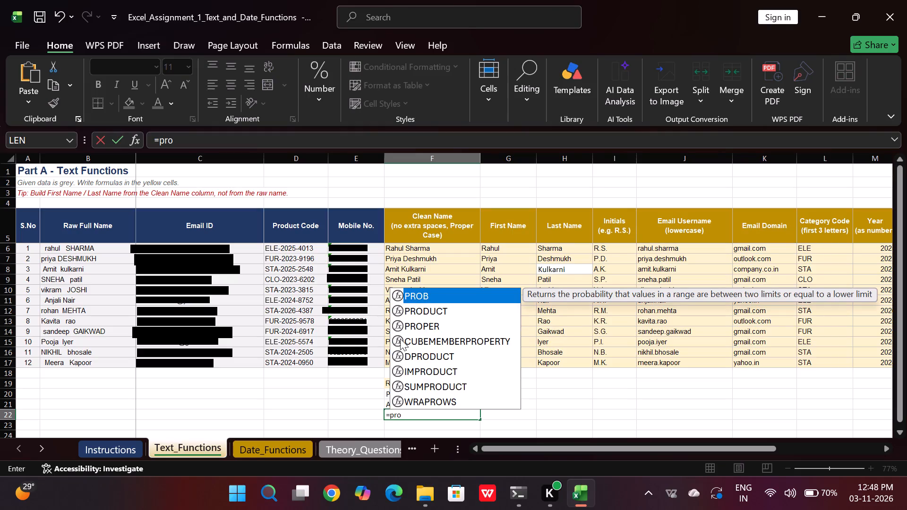
double_click(416, 321)
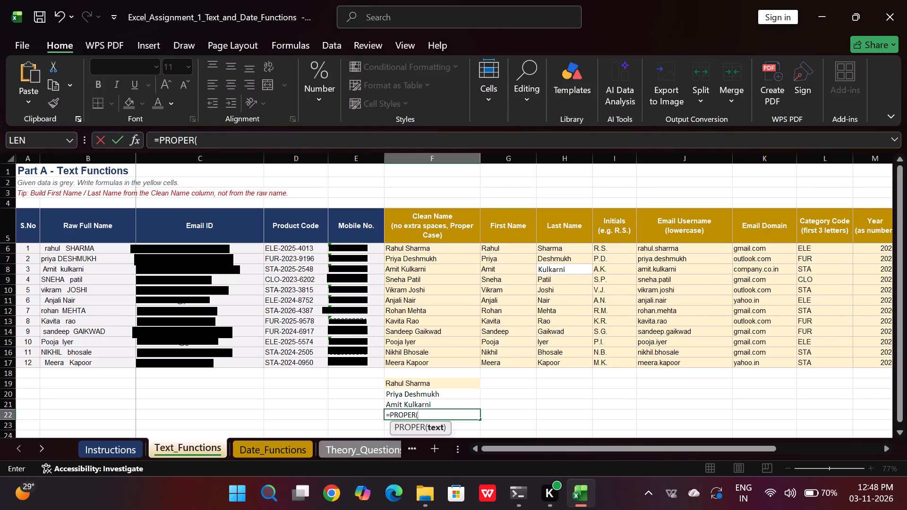
type("trim")
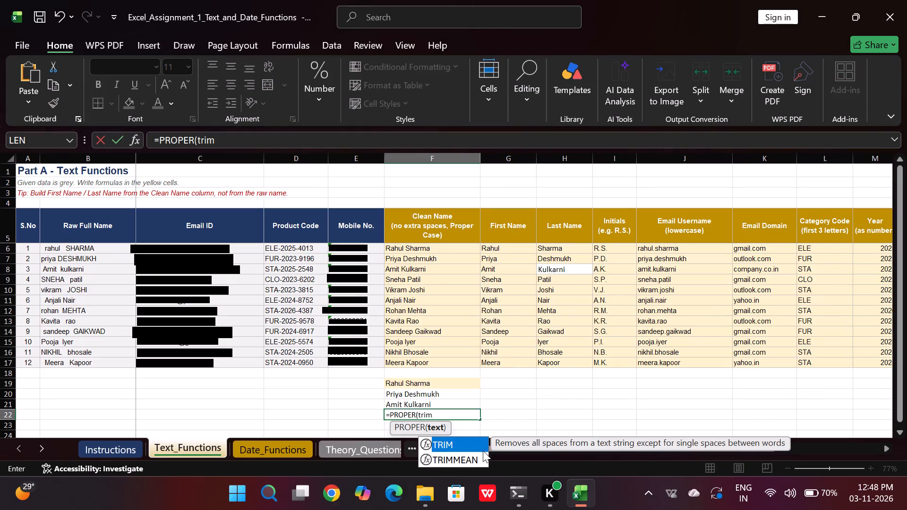
double_click(440, 442)
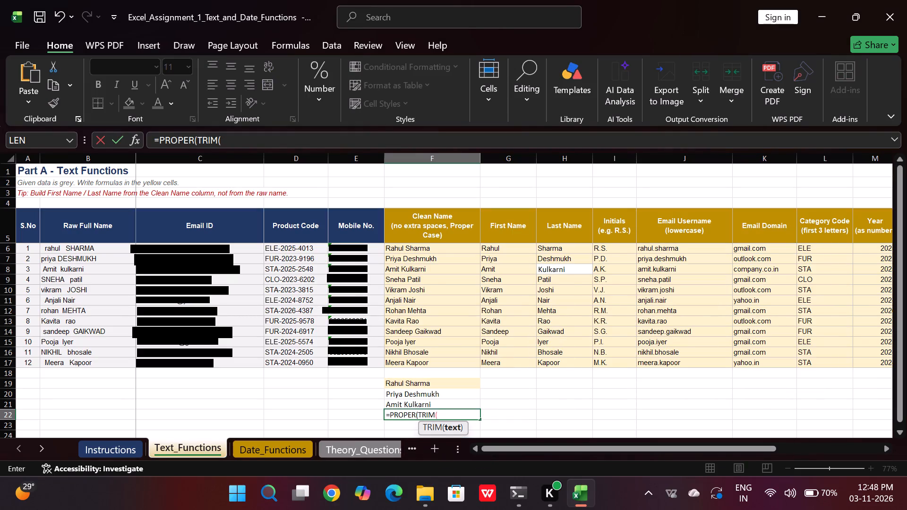
left_click(64, 278)
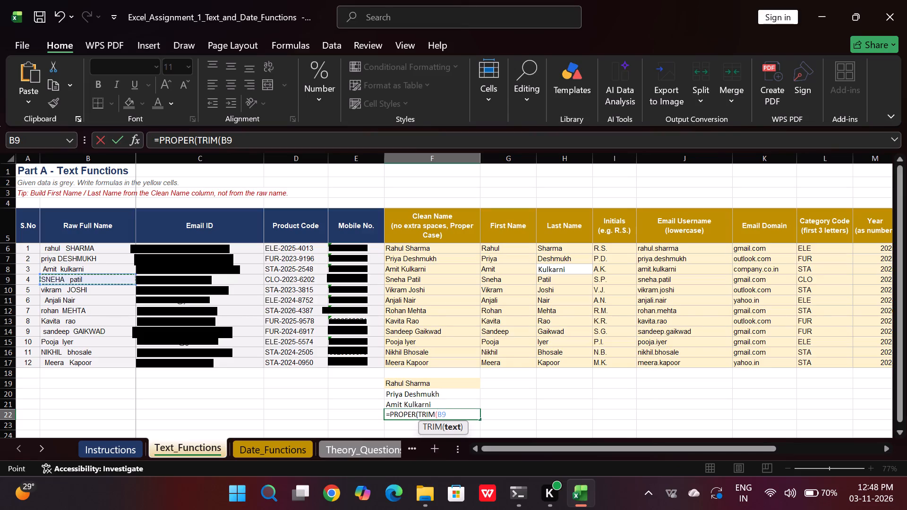
type("))")
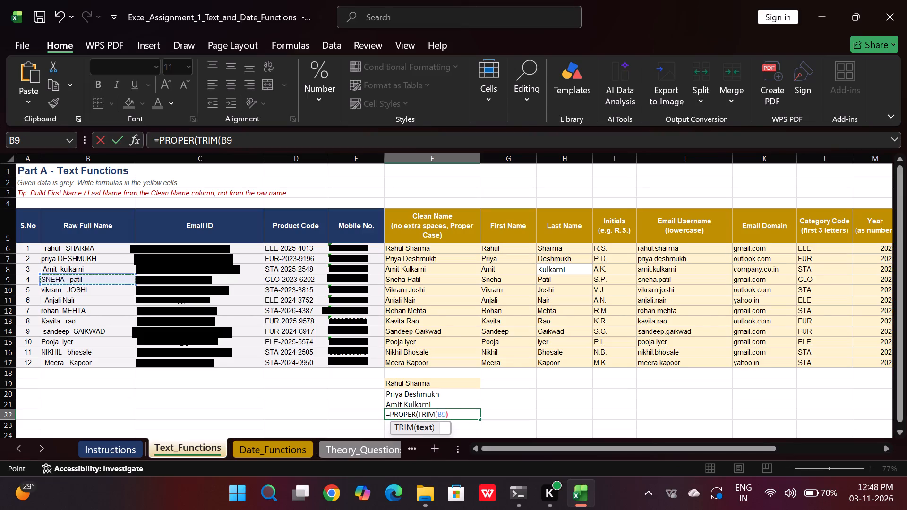
key("Return")
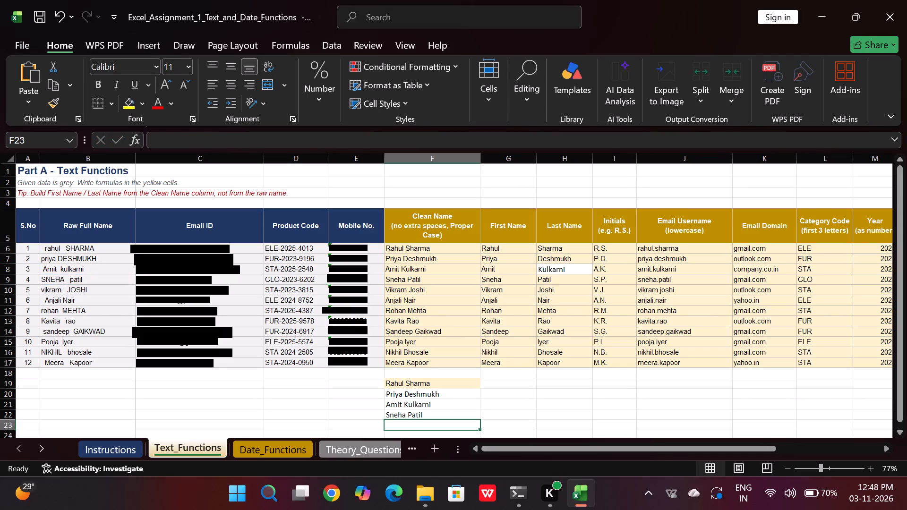
Enter =PROPER(TRIM(B10)) in cell F23 to clean the fifth raw name.
key("p")
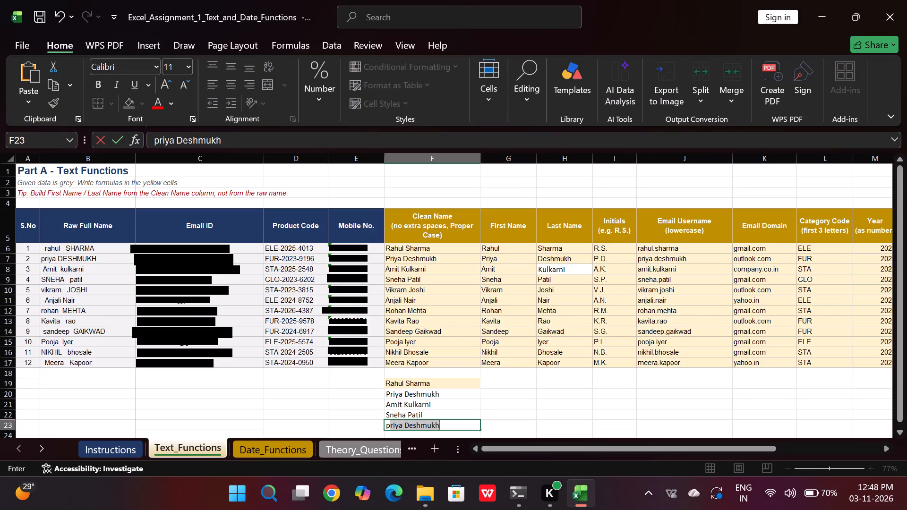
key("BackSpace")
key("BackSpace")
key("equal")
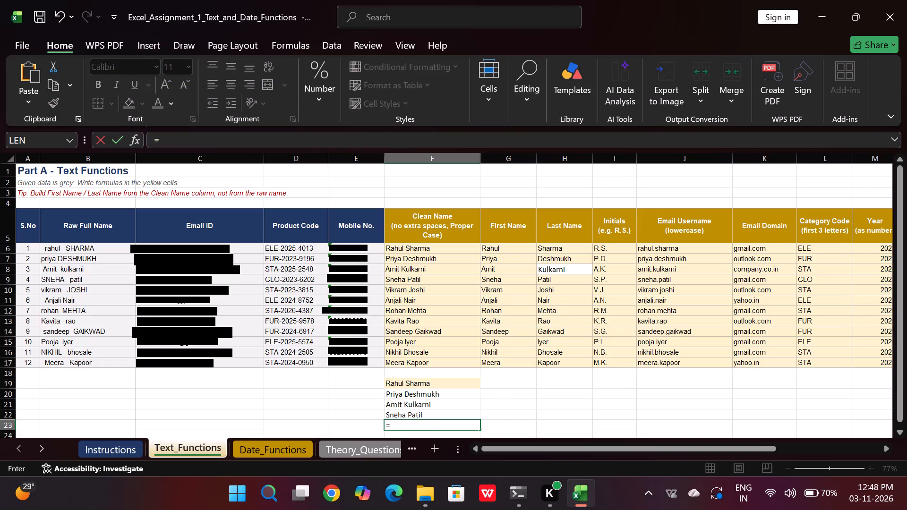
type("pro")
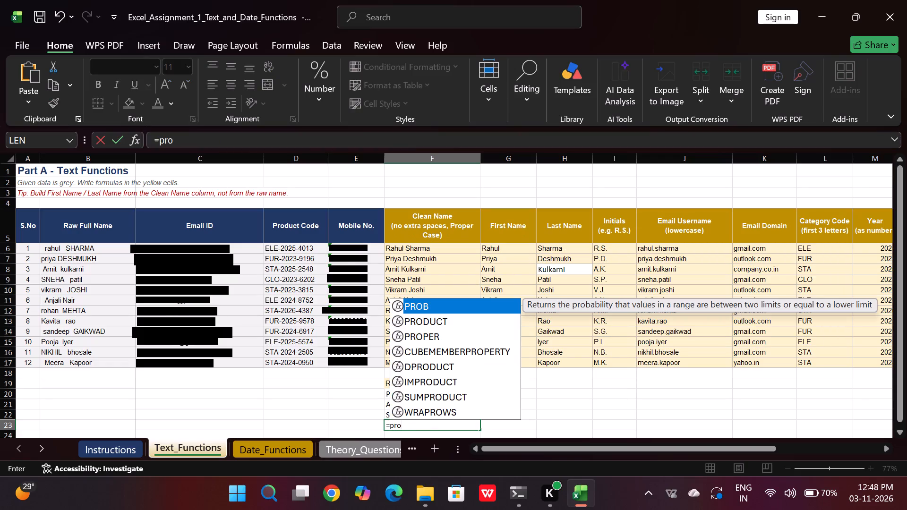
double_click(431, 329)
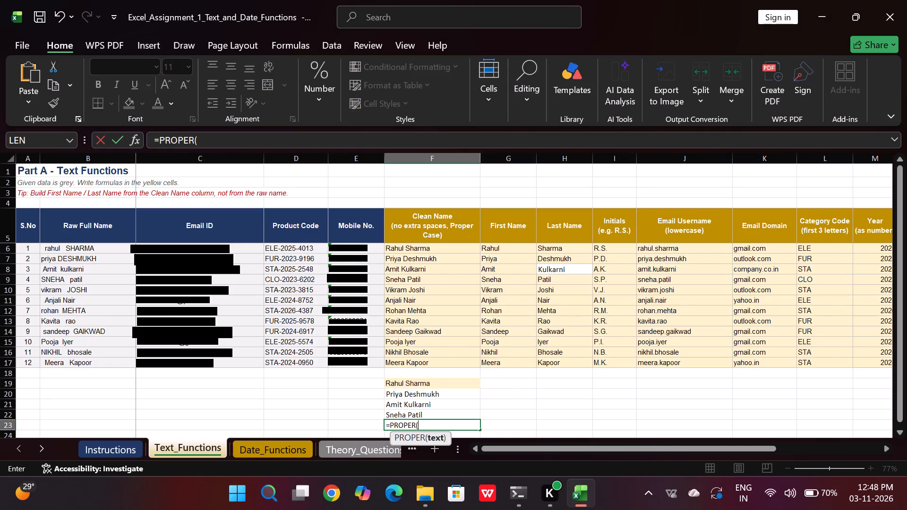
double_click(77, 287)
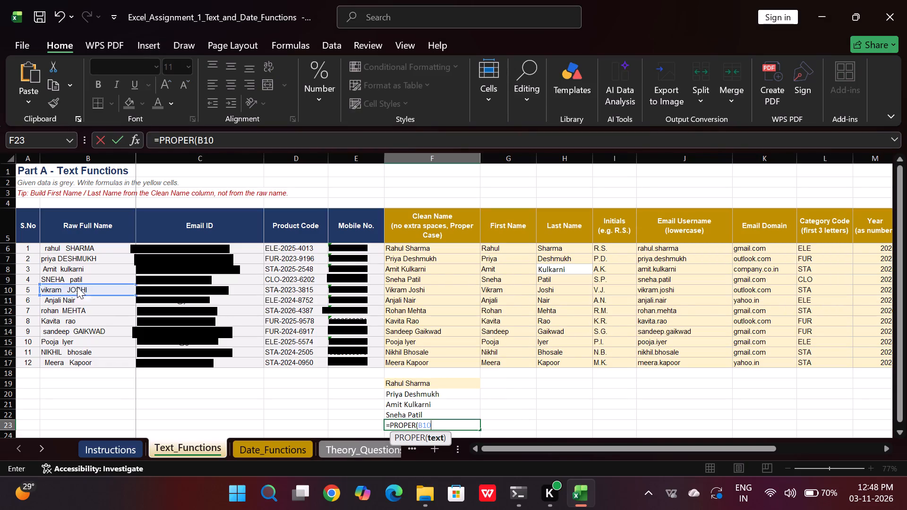
key("BackSpace")
key("BackSpace")
key("BackSpace")
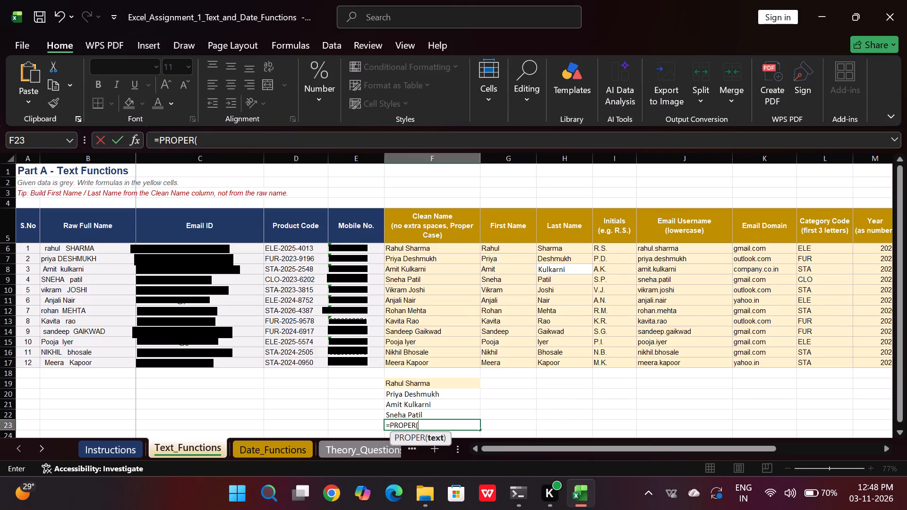
type("trim")
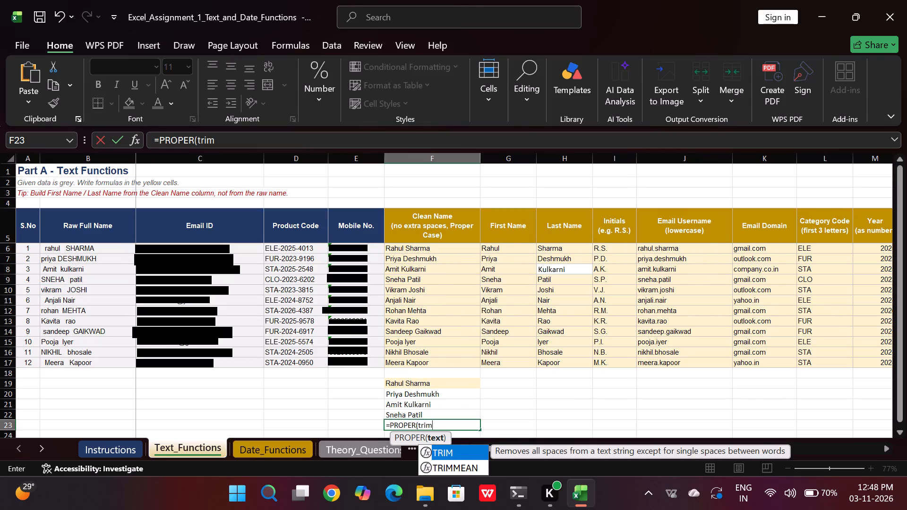
double_click(456, 451)
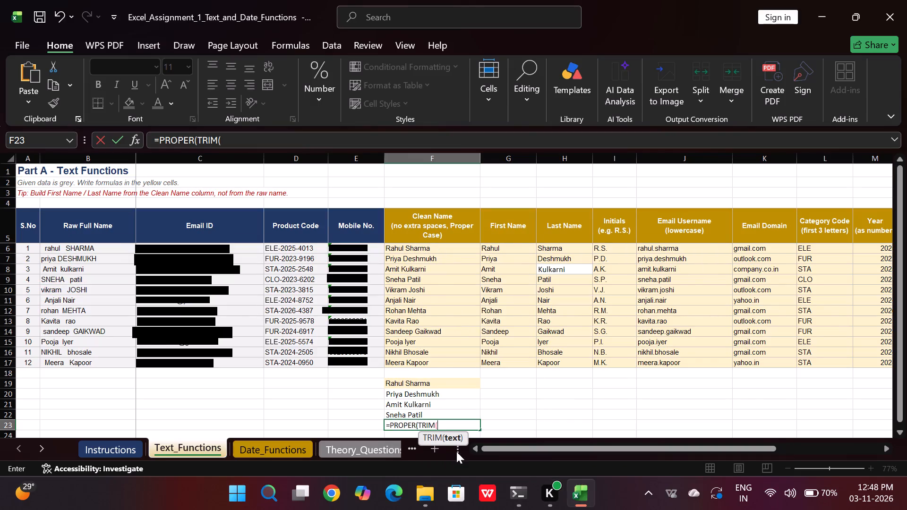
left_click(76, 290)
type("))")
key("Return")
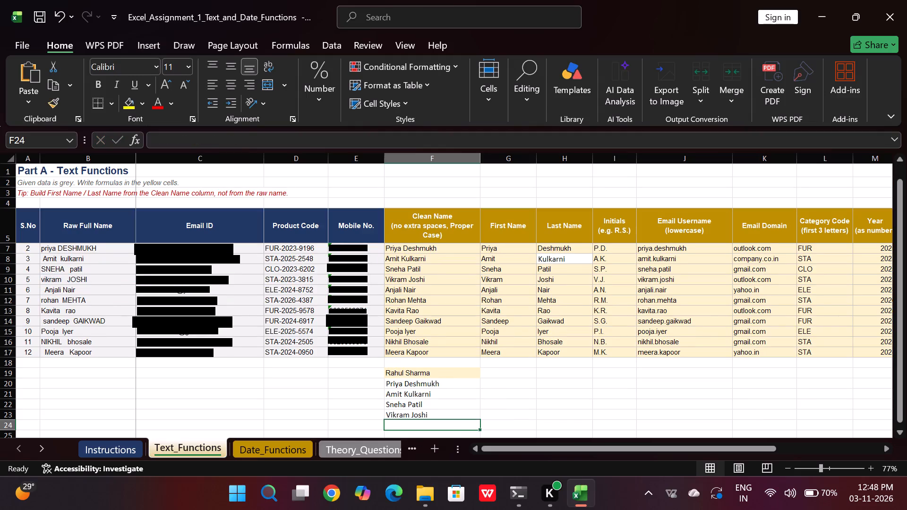
Enter =PROPER(TRIM(B11)) in cell F24 to clean the sixth raw name.
key("equal")
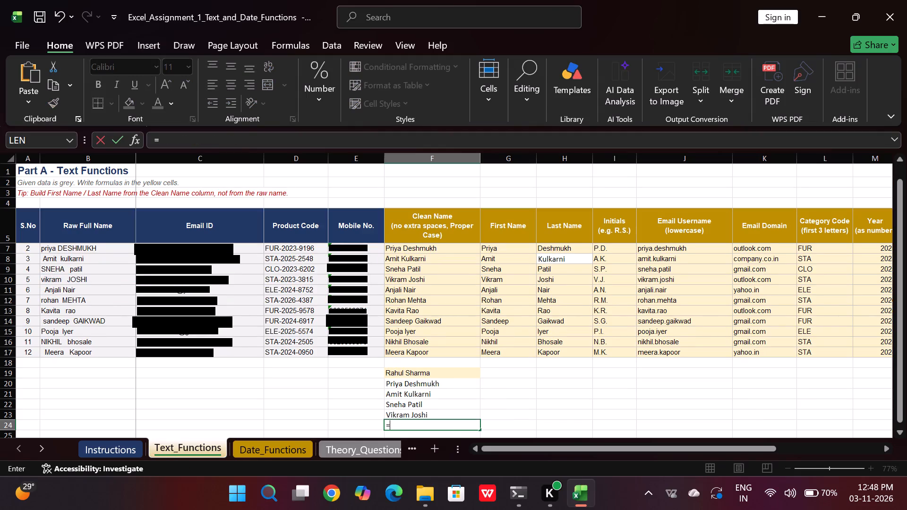
type("rp")
key("BackSpace")
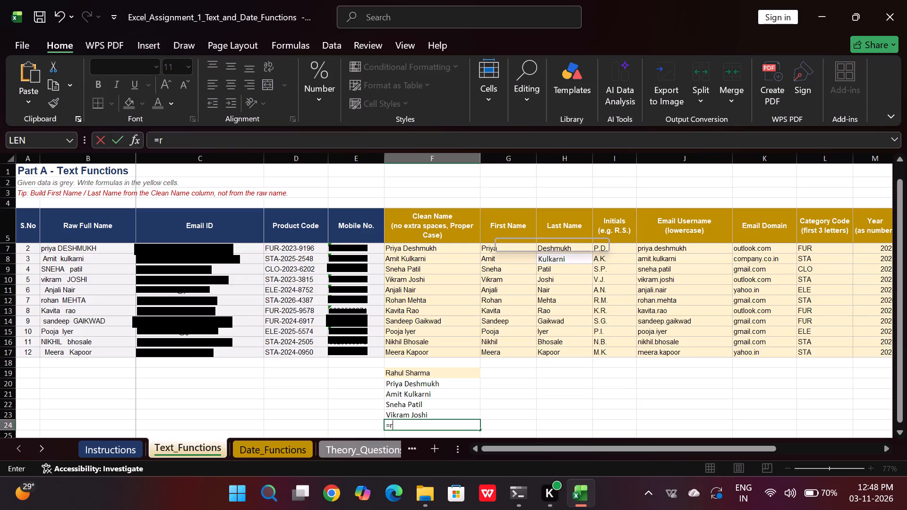
key("BackSpace")
type("pro")
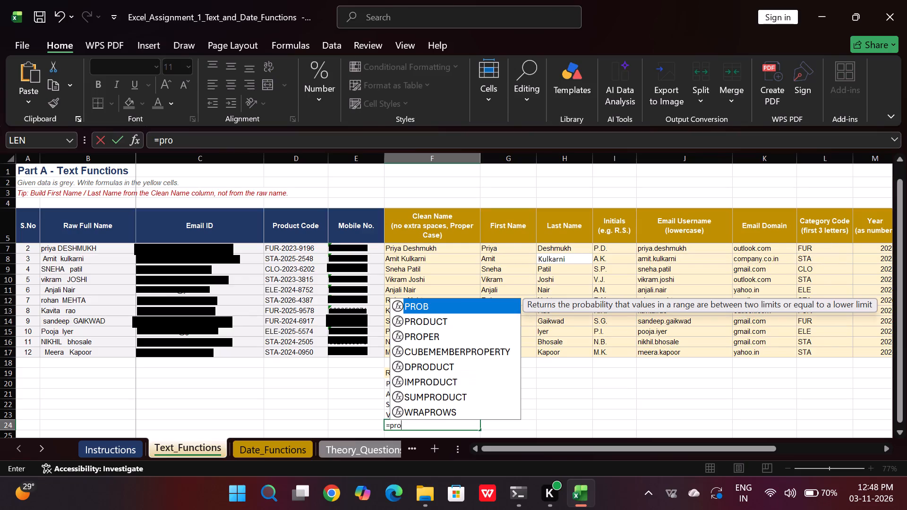
double_click(430, 334)
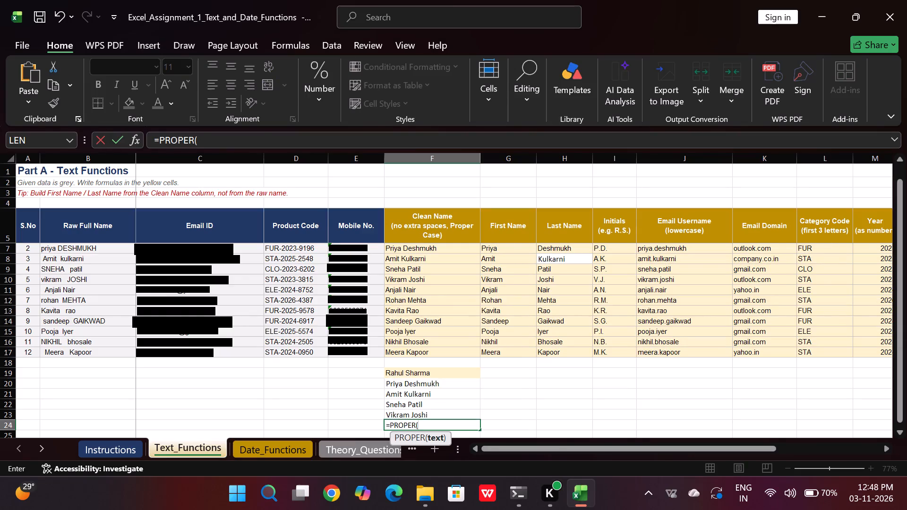
left_click(69, 289)
key("BackSpace")
key("BackSpace")
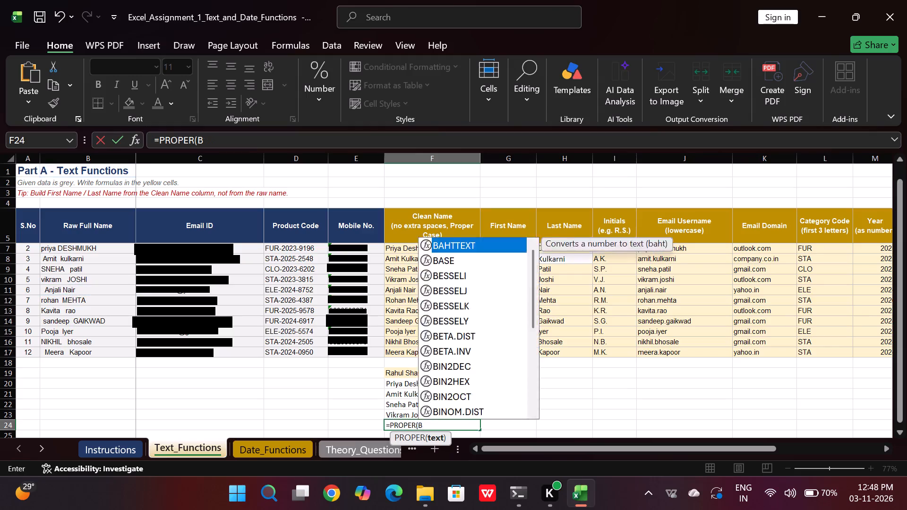
key("BackSpace")
type("trim")
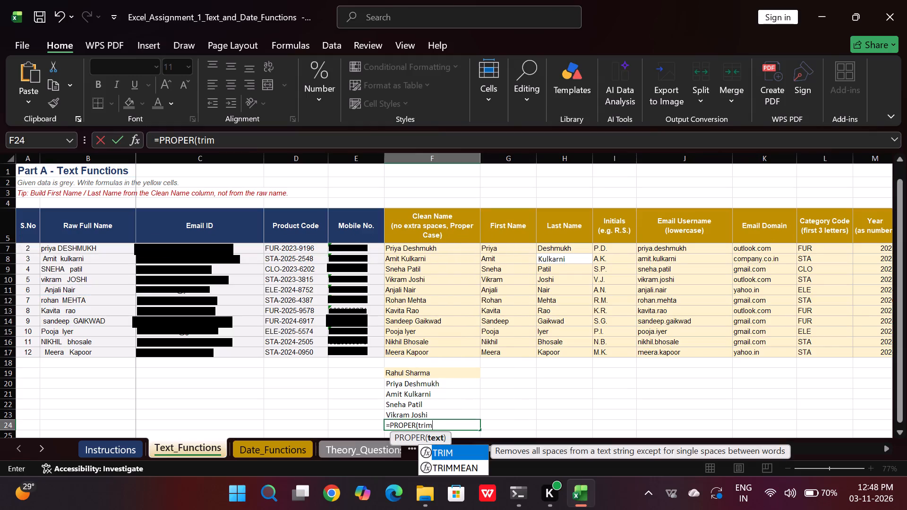
double_click(465, 450)
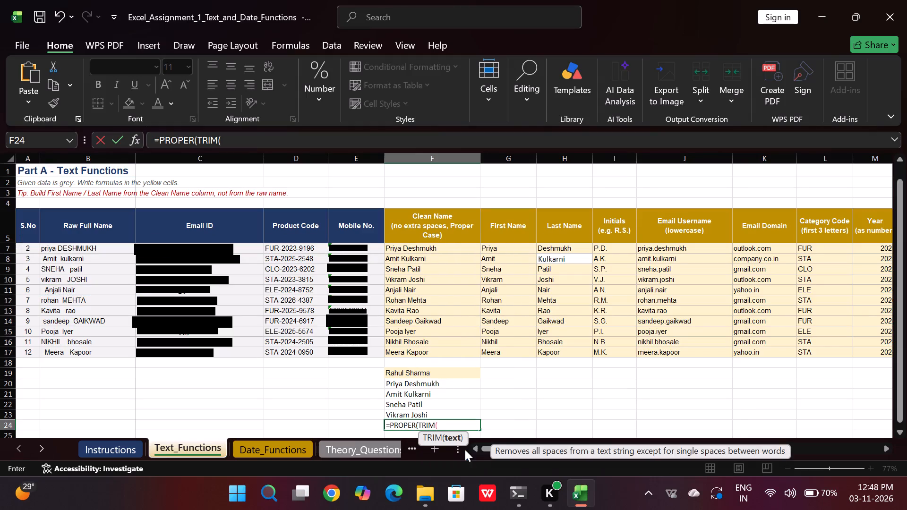
left_click(62, 289)
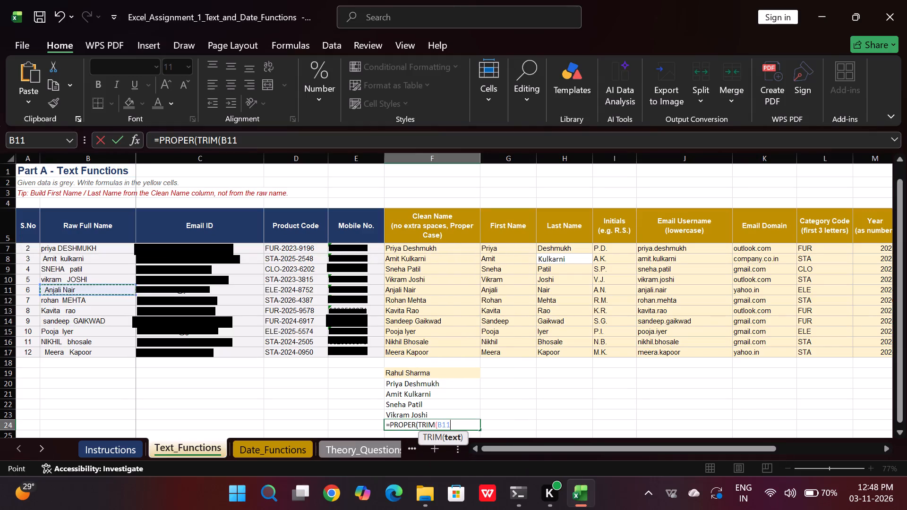
type("))")
key("Return")
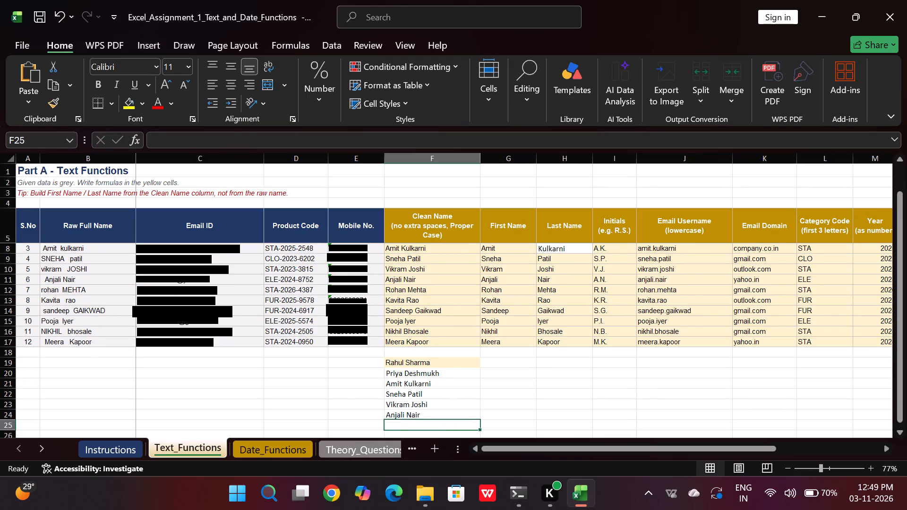
Enter =PROPER(TRIM(B12)) in cell F25 to clean the seventh raw name.
key("equal")
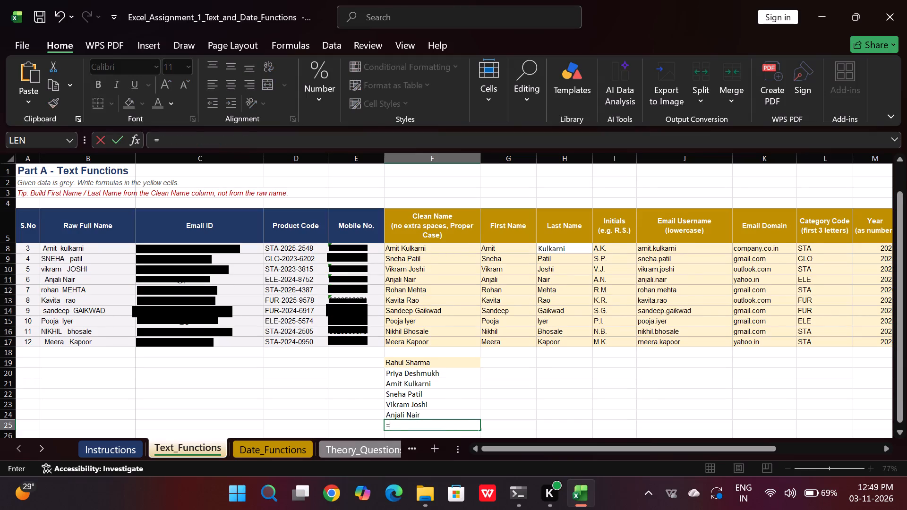
type("rp")
key("BackSpace")
key("BackSpace")
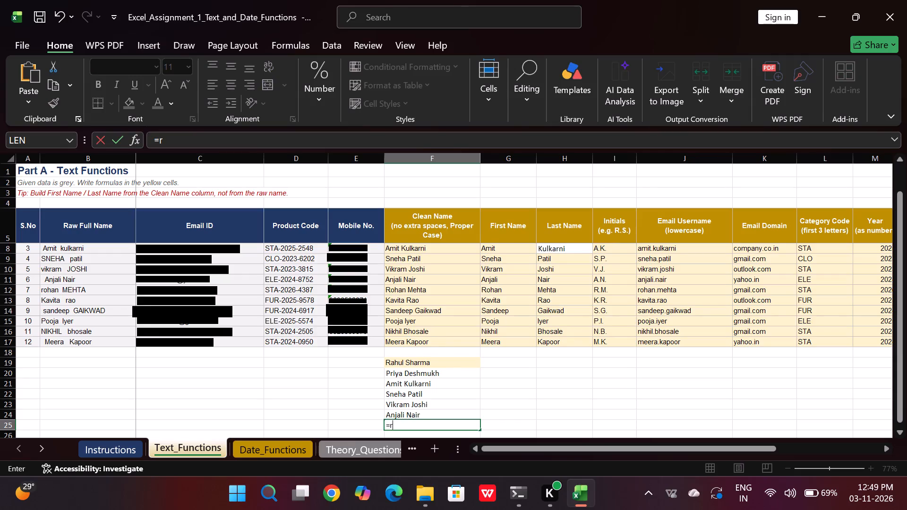
type("pro")
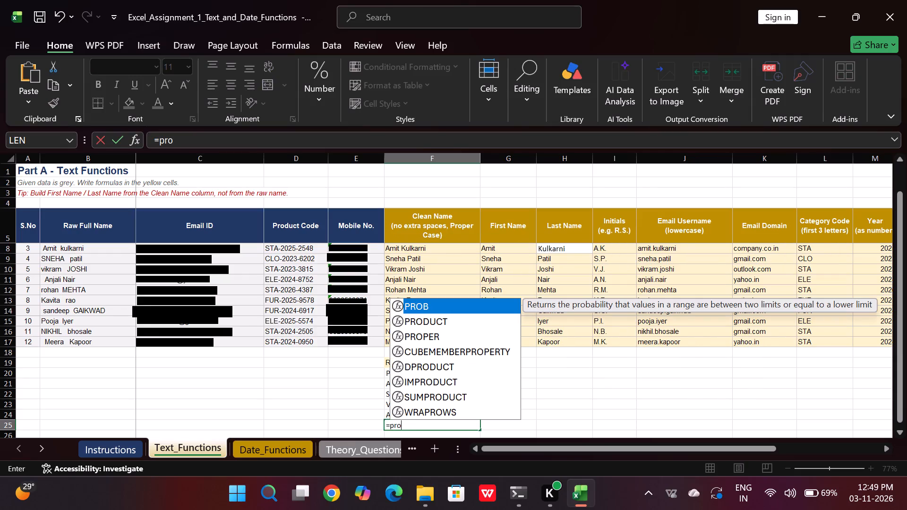
double_click(433, 331)
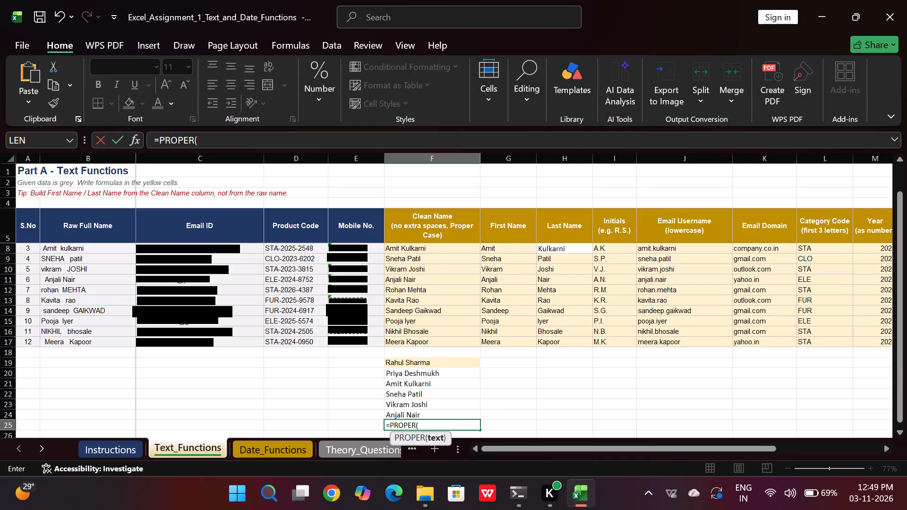
type("tri")
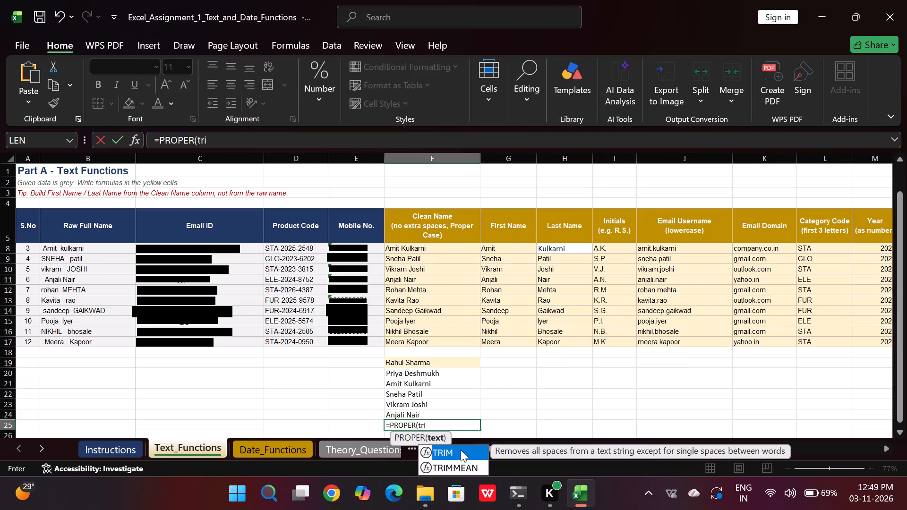
triple_click(461, 450)
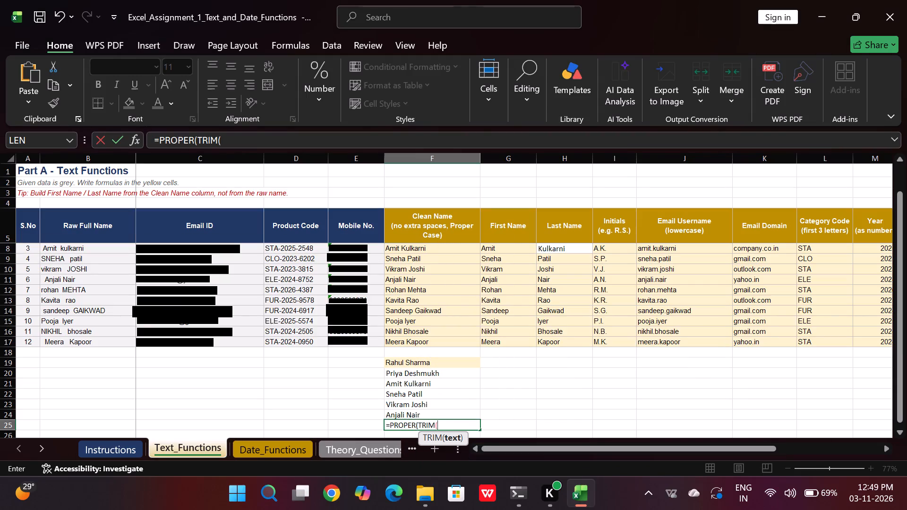
left_click(74, 292)
type("))")
key("Return")
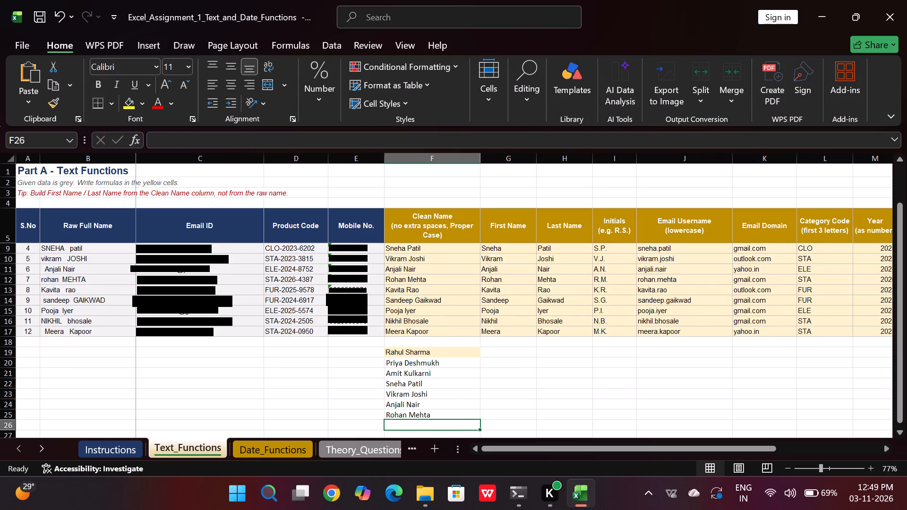
Enter =PROPER(TRIM(B13)) in cell F26 to clean the eighth raw name.
key("p")
key("BackSpace")
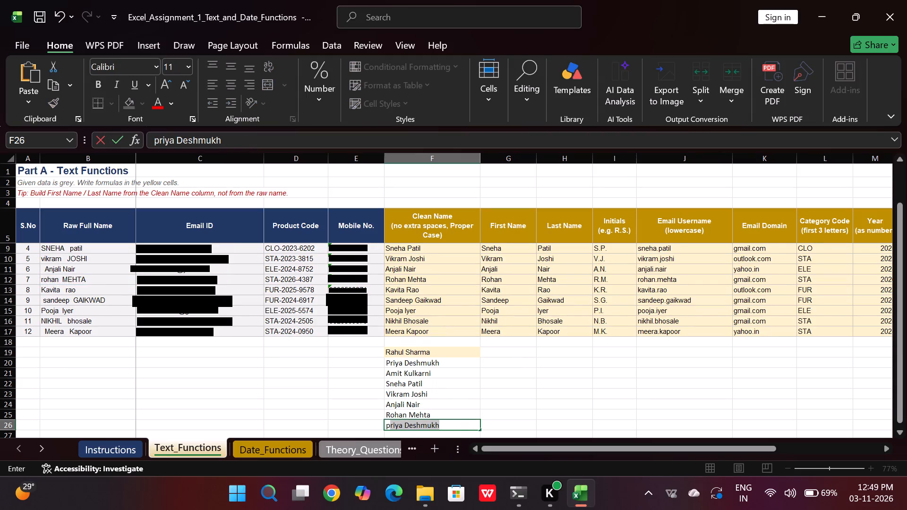
key("BackSpace")
key("equal")
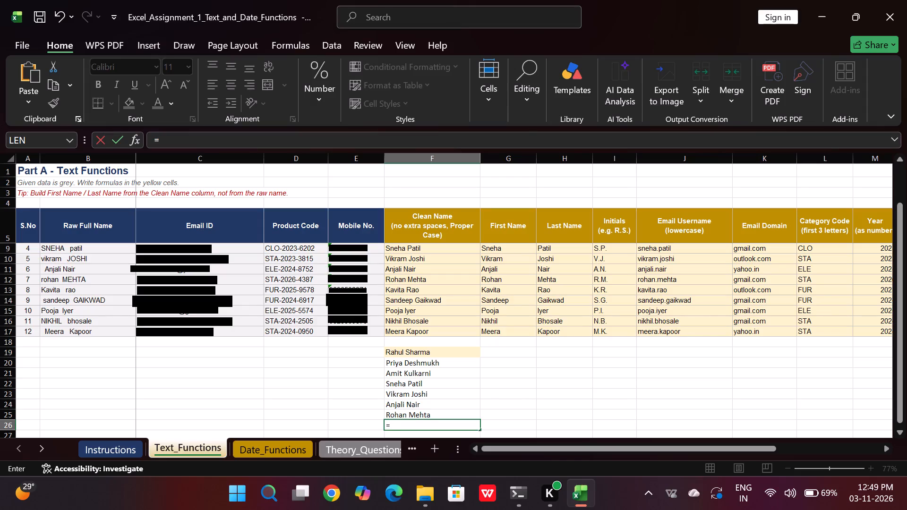
type("pro")
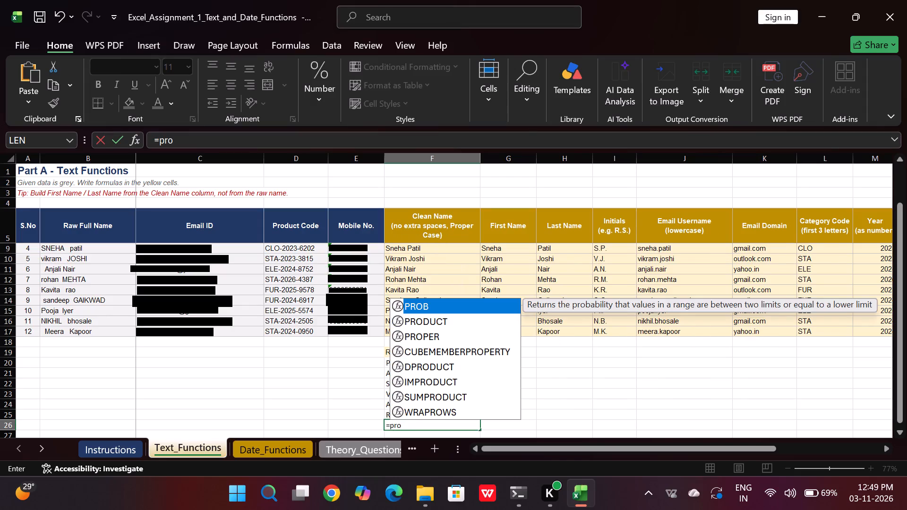
double_click(434, 329)
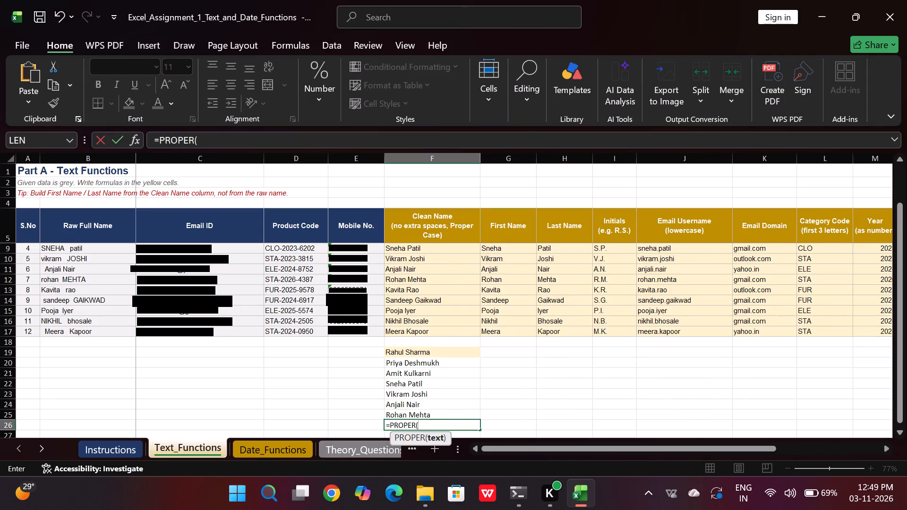
type("trim")
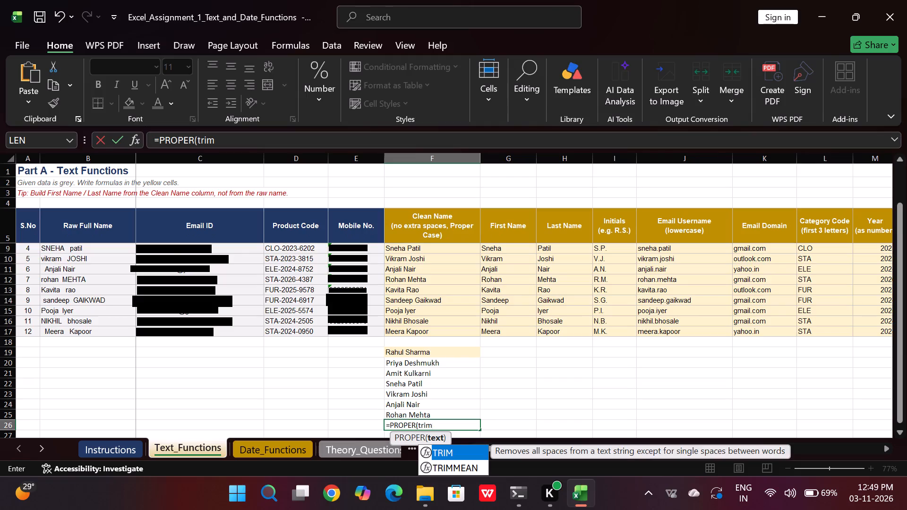
double_click(467, 452)
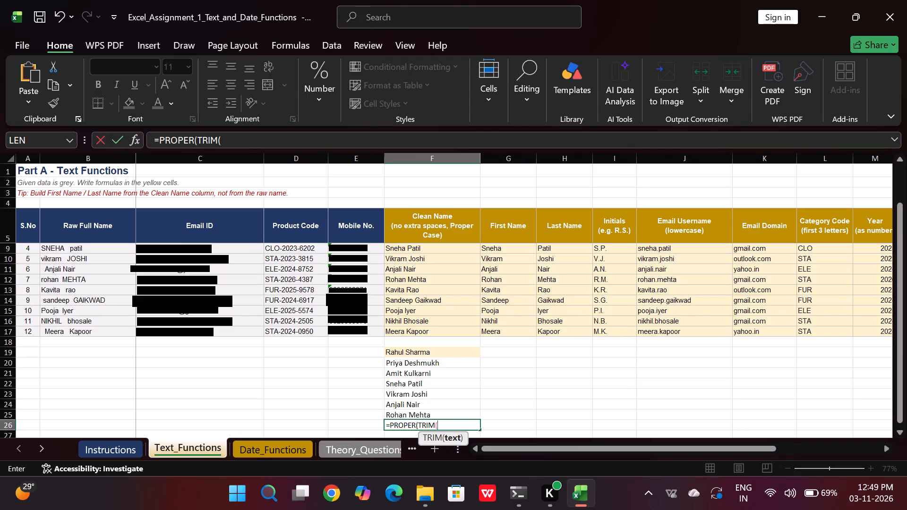
left_click(70, 293)
type("))")
key("Return")
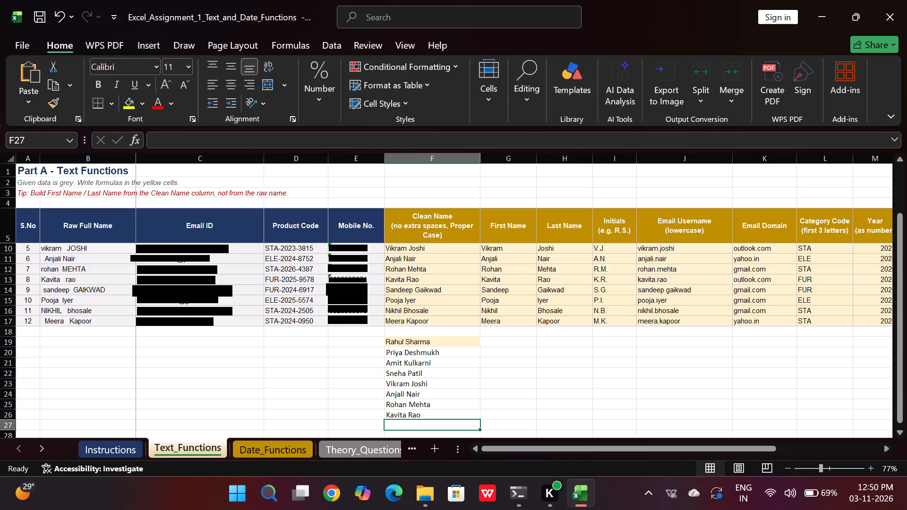
Enter =PROPER(TRIM(B14)) in cell F27 to clean the ninth raw name.
key("equal")
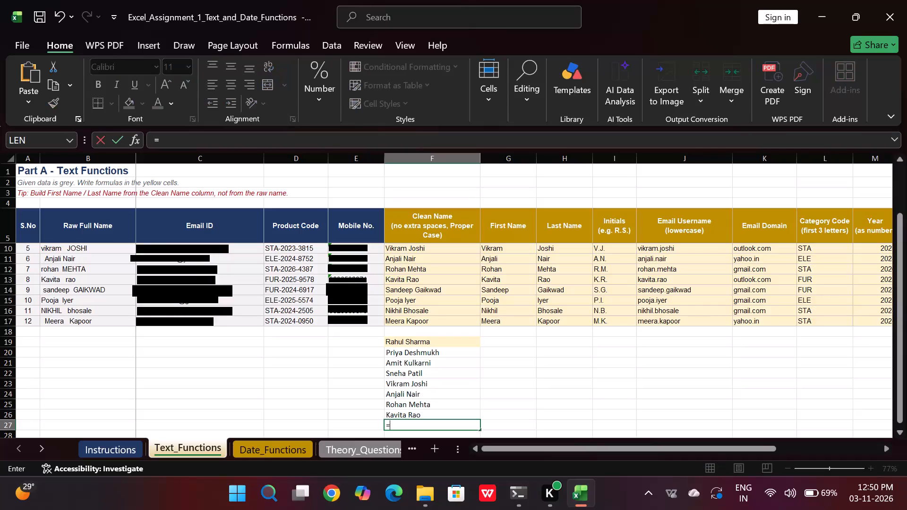
type("pro")
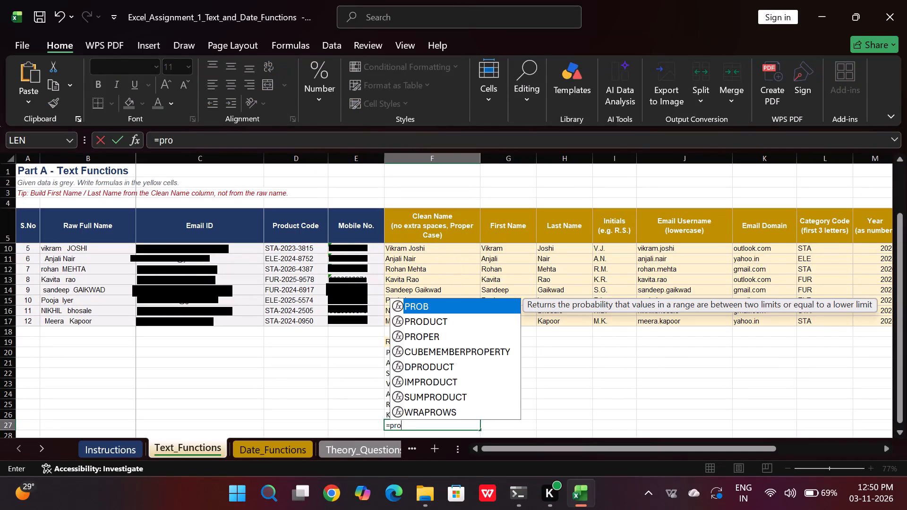
left_click(430, 327)
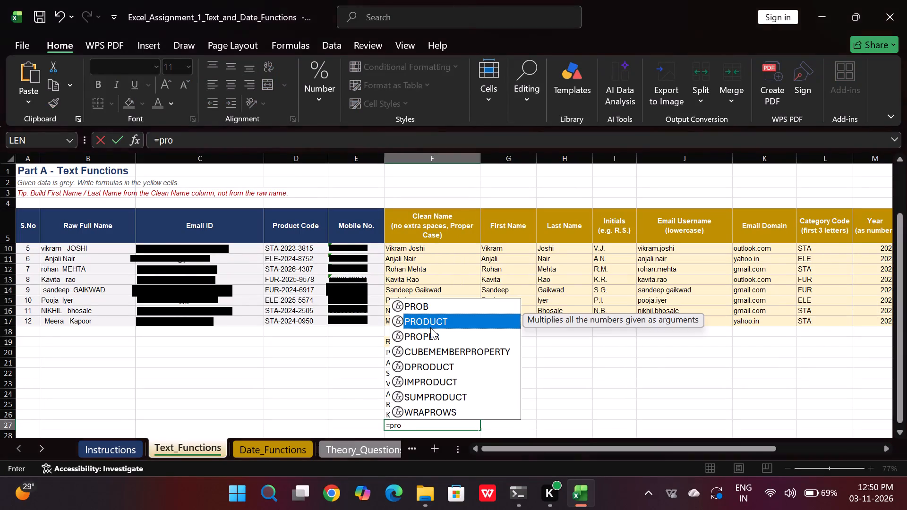
double_click(430, 330)
type("ti")
key("BackSpace")
type("rim")
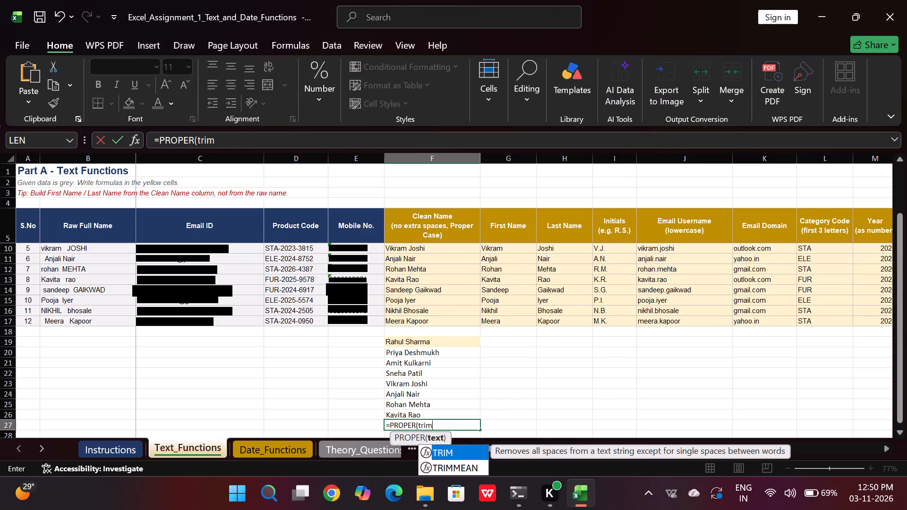
double_click(446, 455)
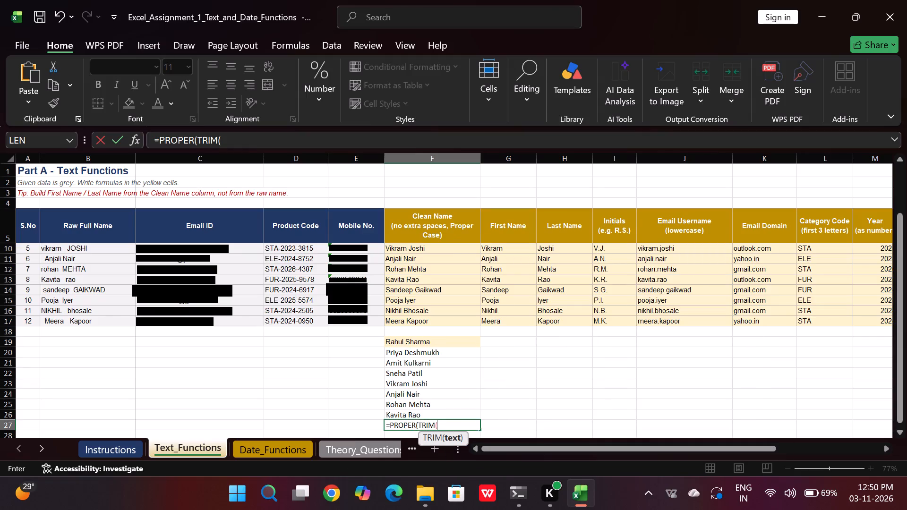
left_click(65, 290)
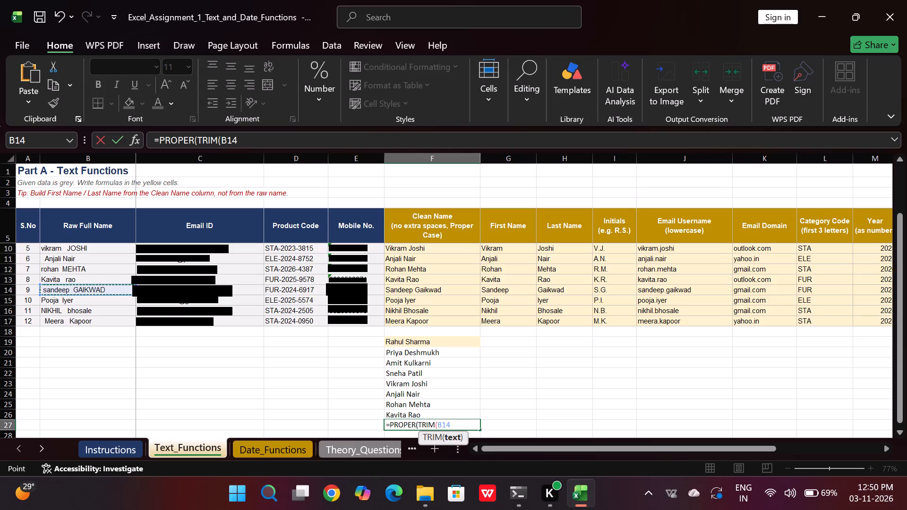
type("))")
key("Return")
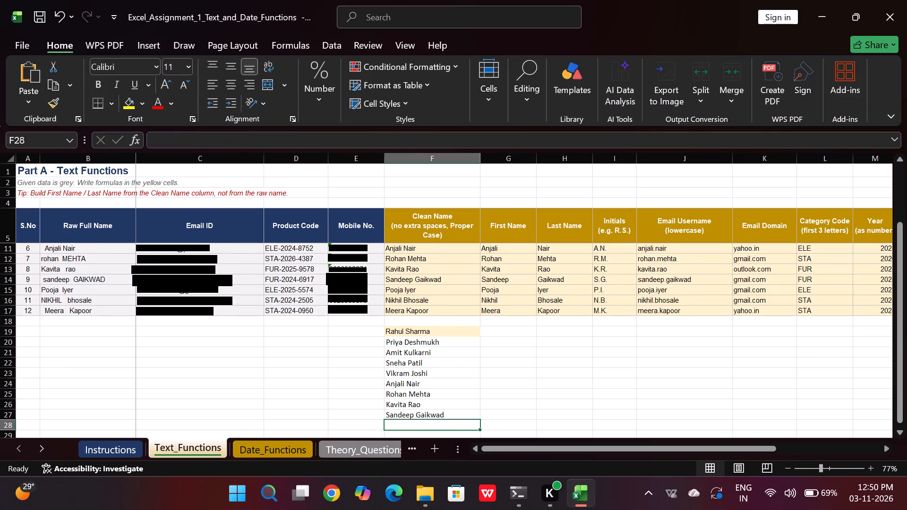
Enter =PROPER(TRIM(B15)) in cell F28 to clean the tenth raw name.
key("equal")
key("r")
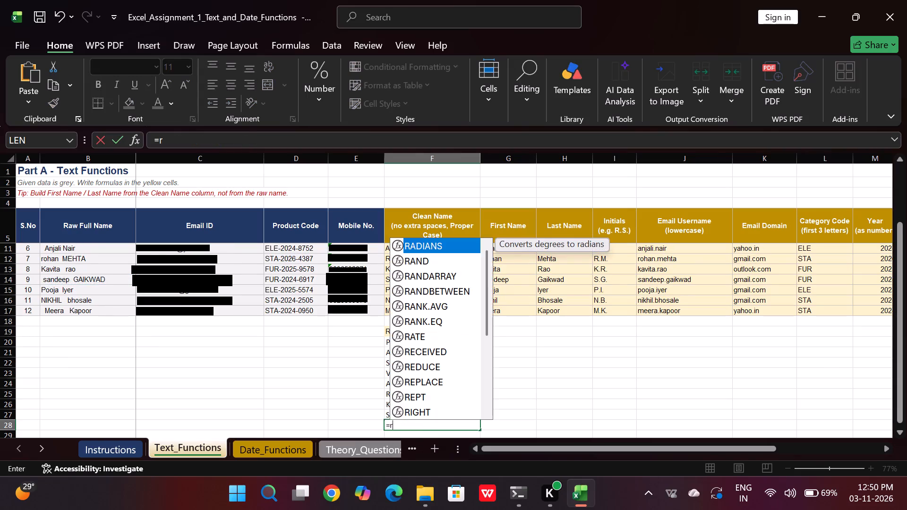
key("BackSpace")
type("pro")
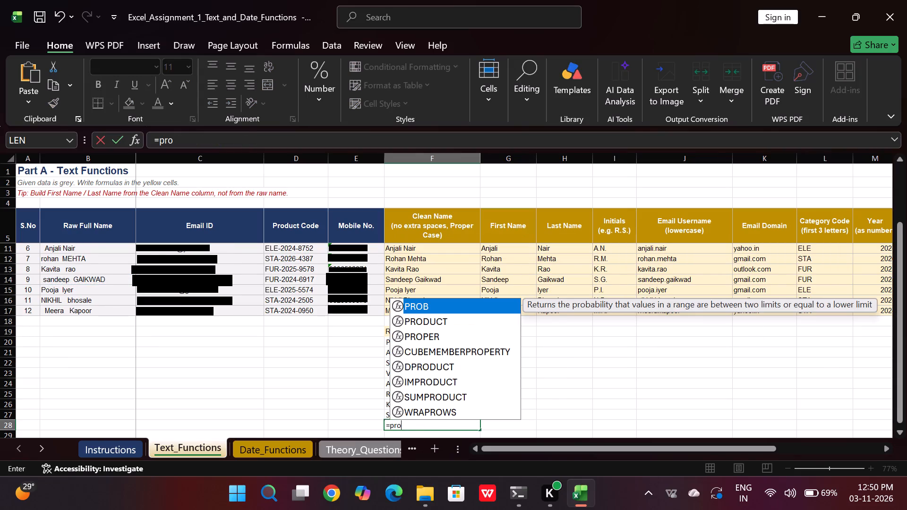
double_click(411, 332)
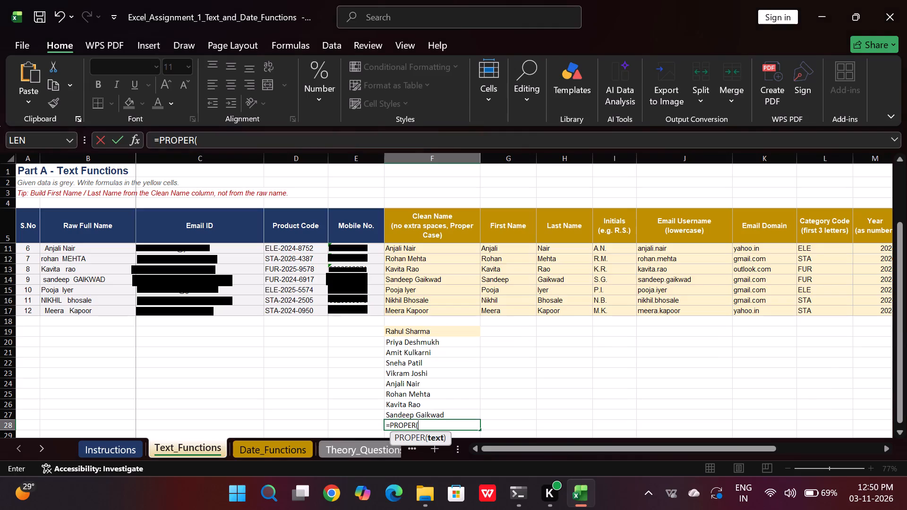
type("trim")
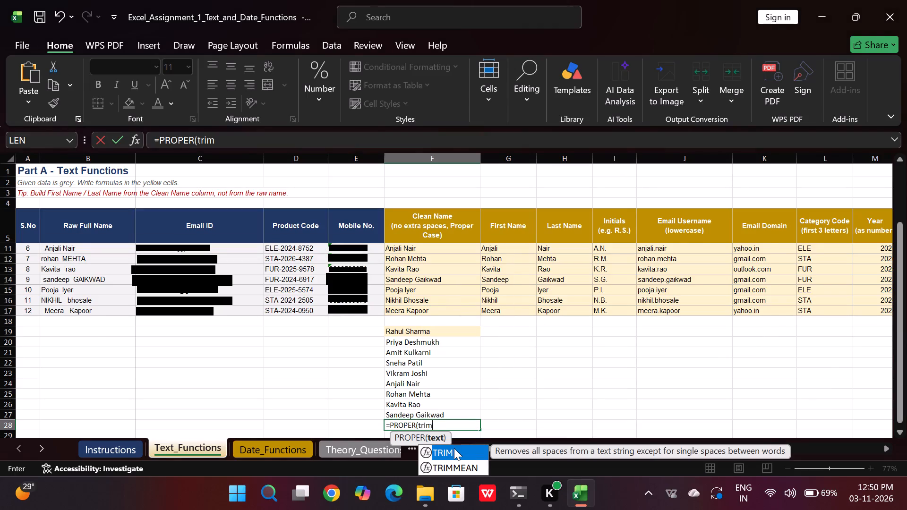
double_click(453, 446)
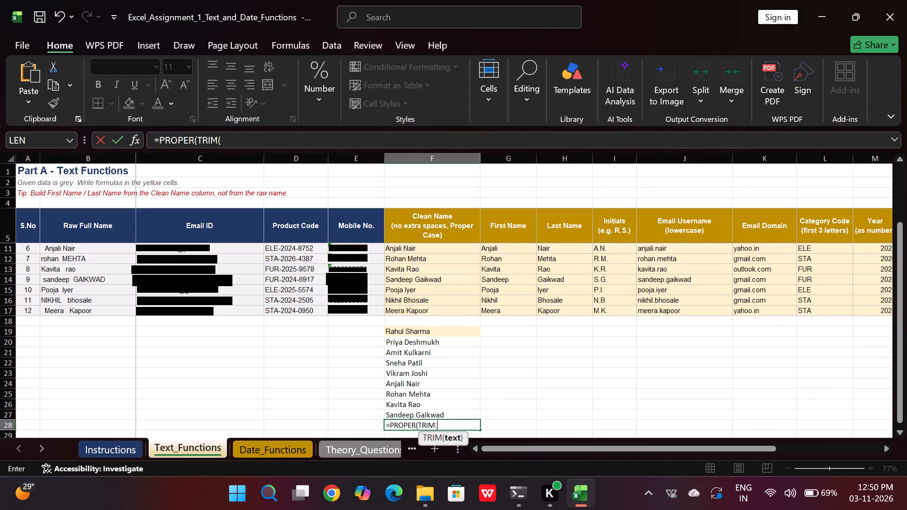
left_click(82, 289)
type("))")
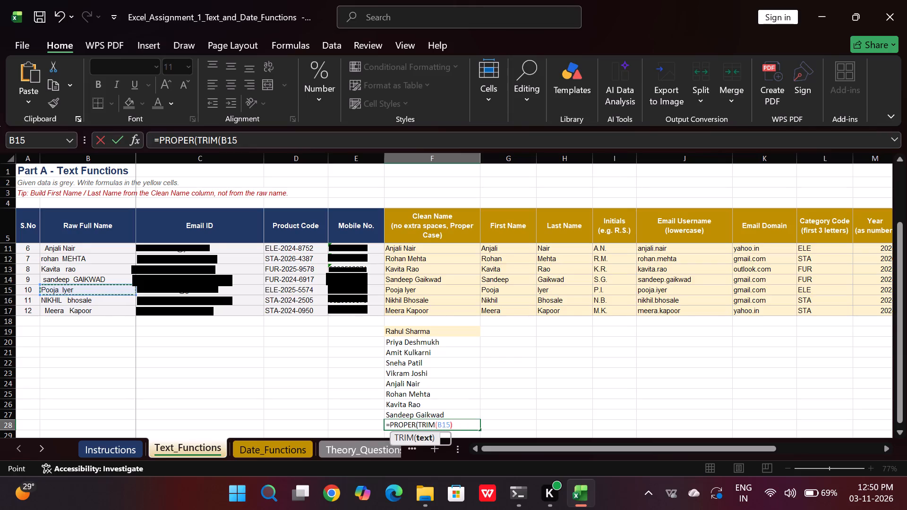
key("Return")
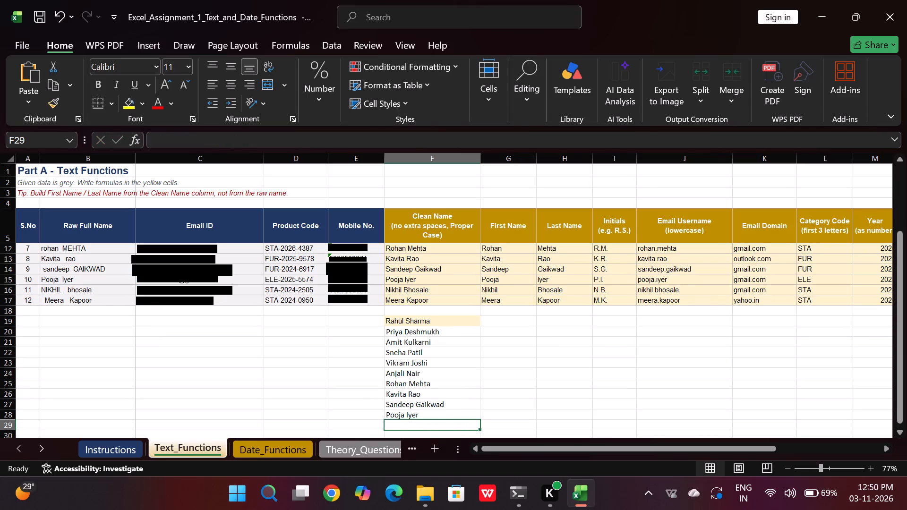
Enter =PROPER(TRIM(B16)) in cell F29 to clean the eleventh raw name.
type("pro")
key("BackSpace")
key("BackSpace")
key("BackSpace")
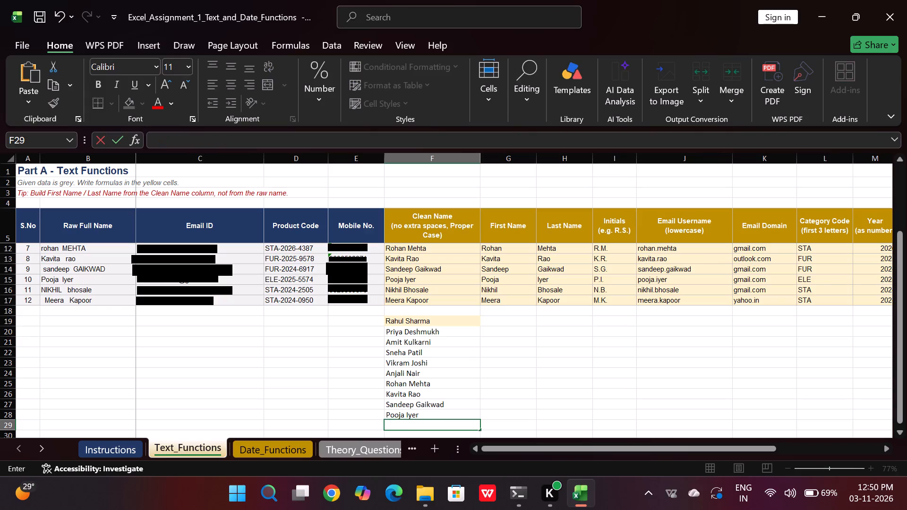
key("equal")
type("pro")
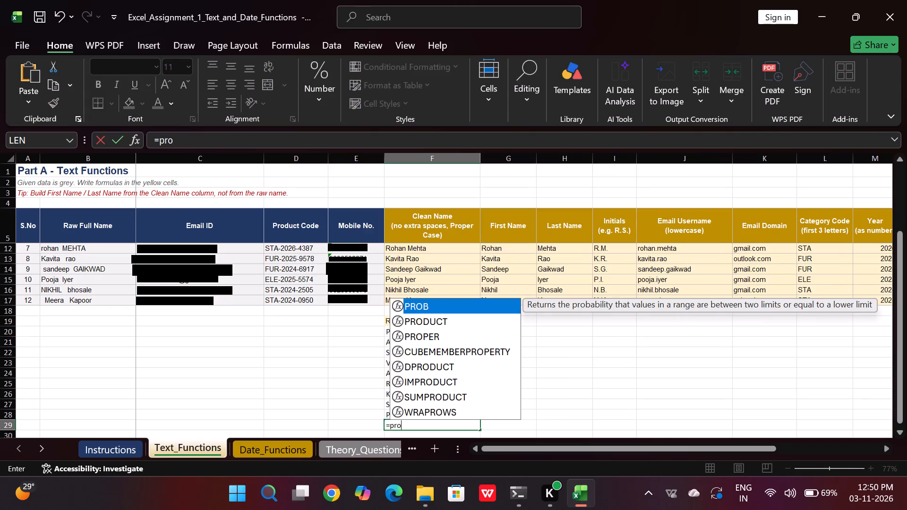
double_click(435, 333)
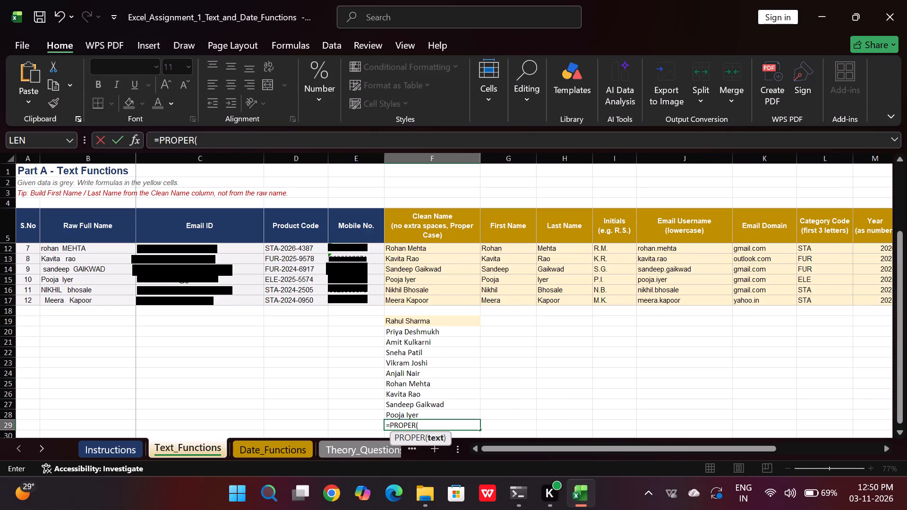
scroll(142, 315, "up", 1)
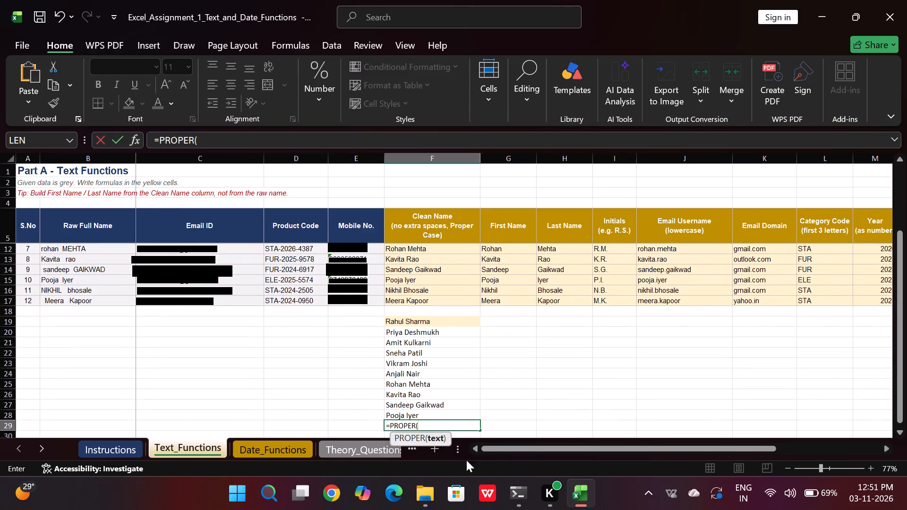
type("trim")
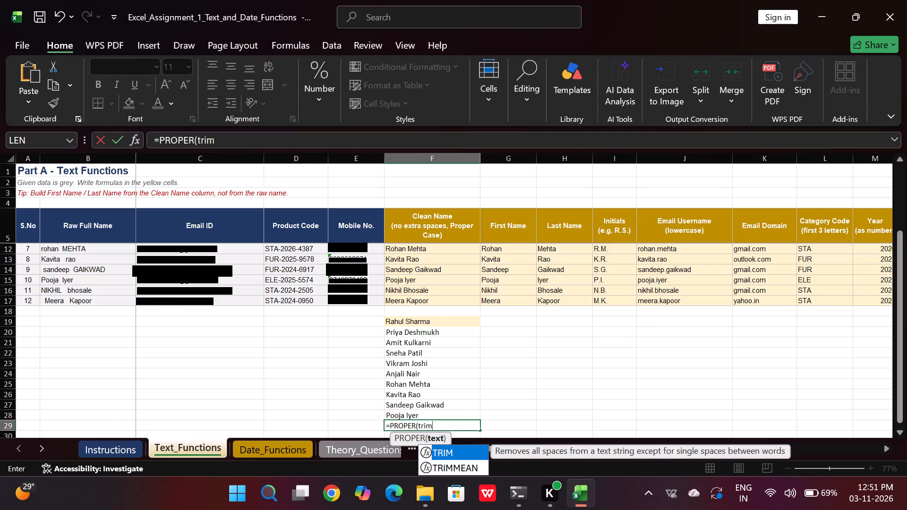
left_click(86, 289)
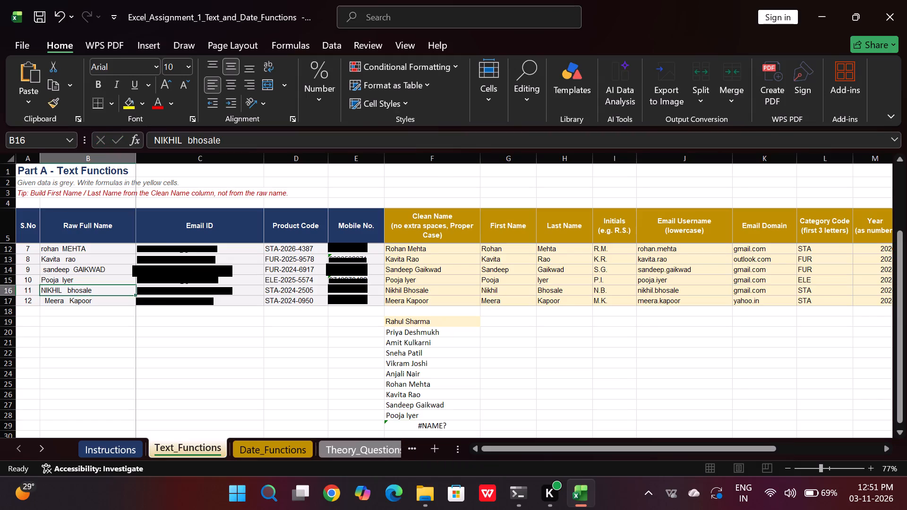
double_click(428, 424)
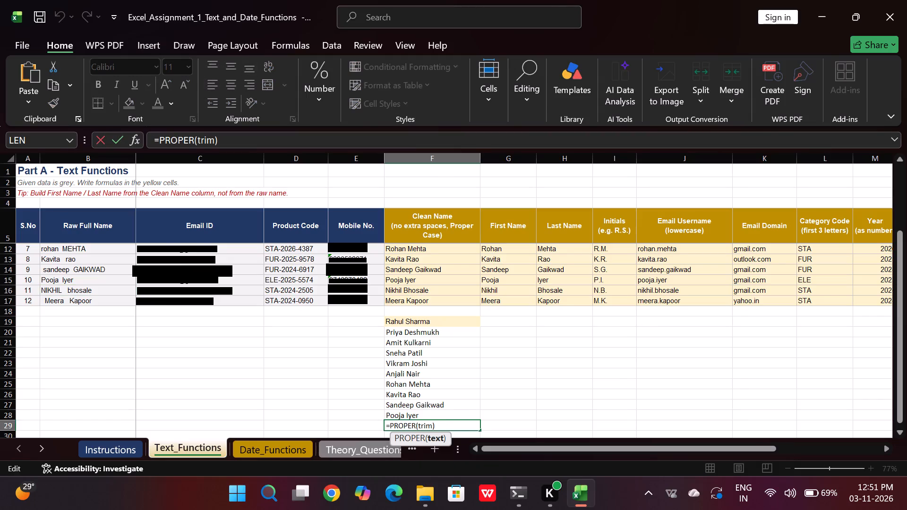
left_click(443, 427)
key("BackSpace")
key("BackSpace")
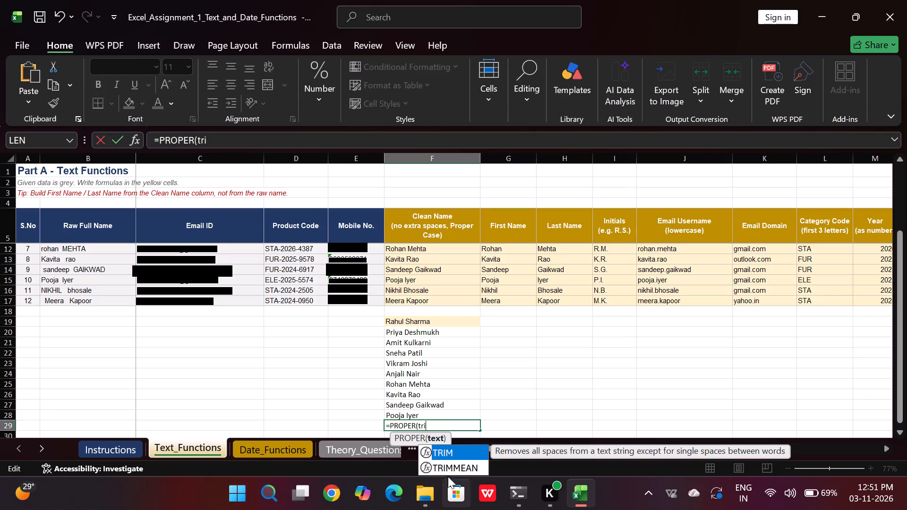
double_click(454, 449)
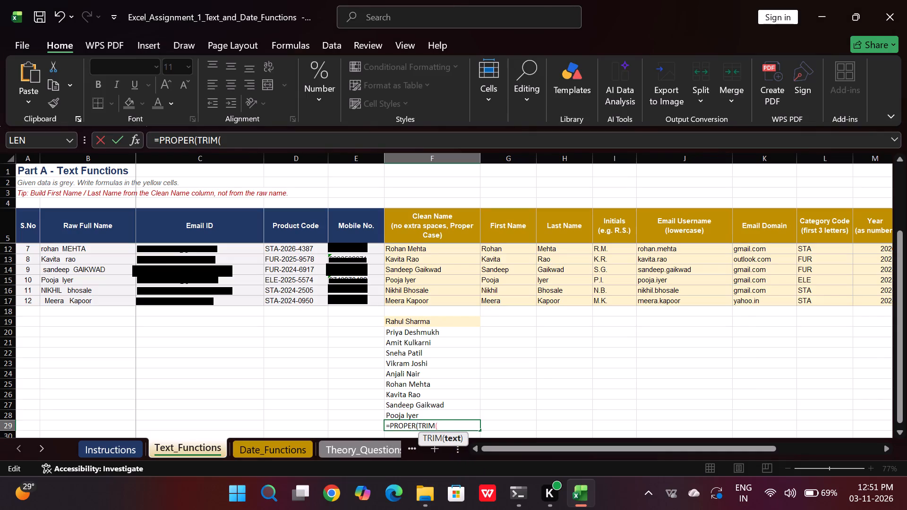
left_click(84, 295)
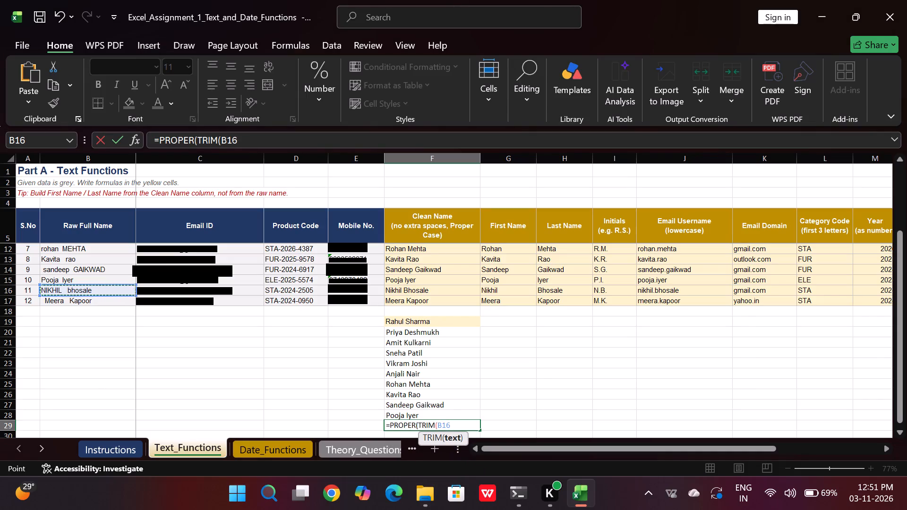
type("))")
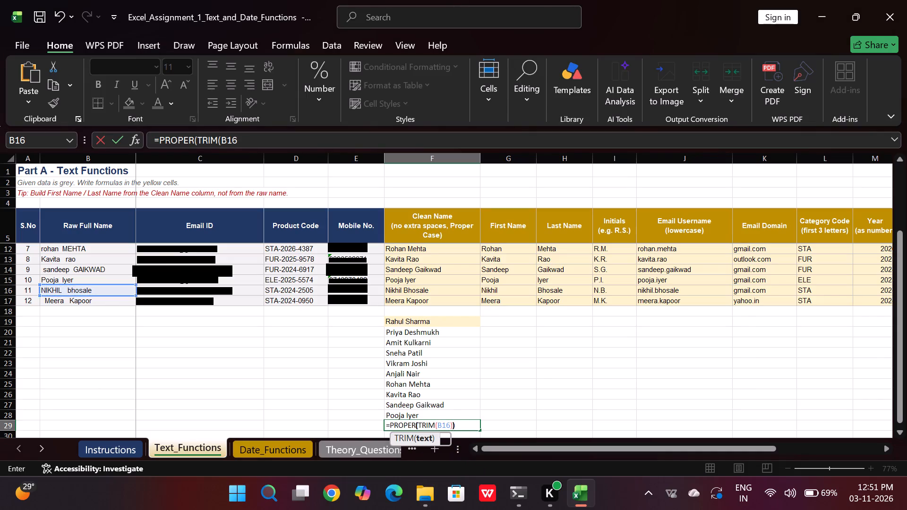
key("Return")
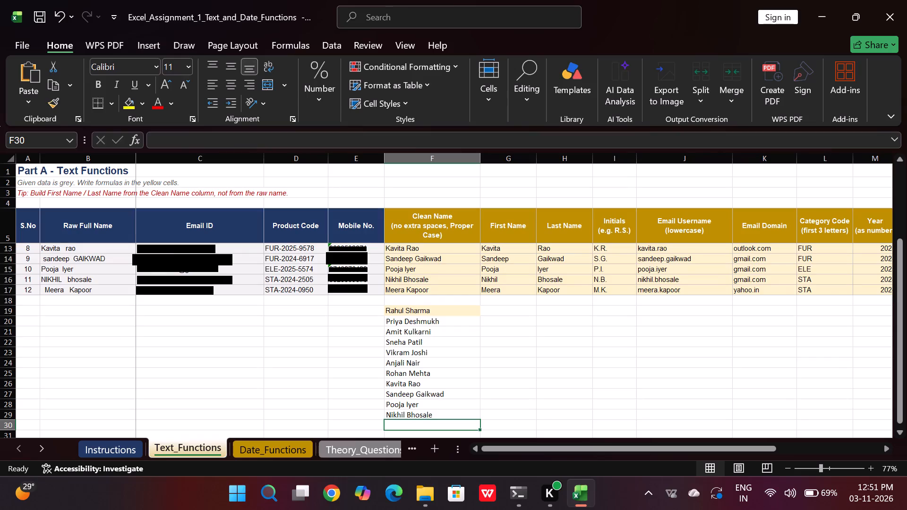
Enter =PROPER(TRIM(B17)) in cell F30 to clean the twelfth raw name.
key("equal")
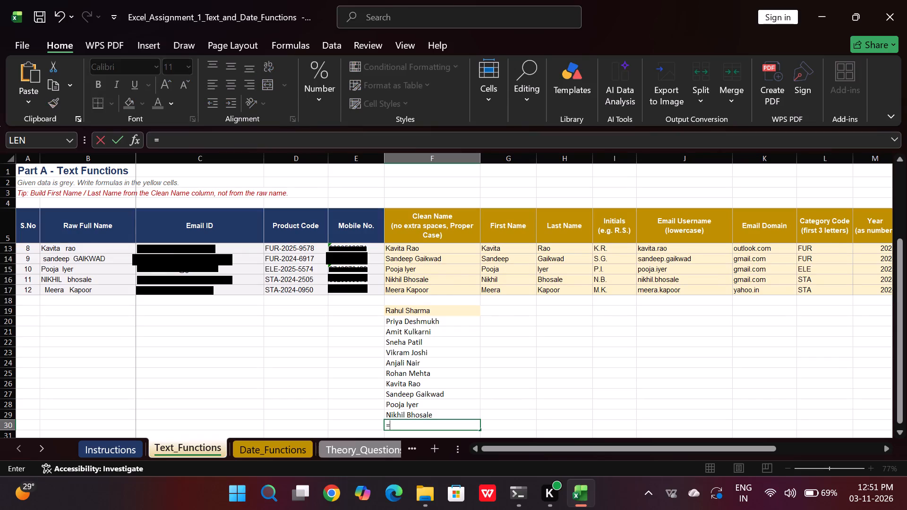
type("pro")
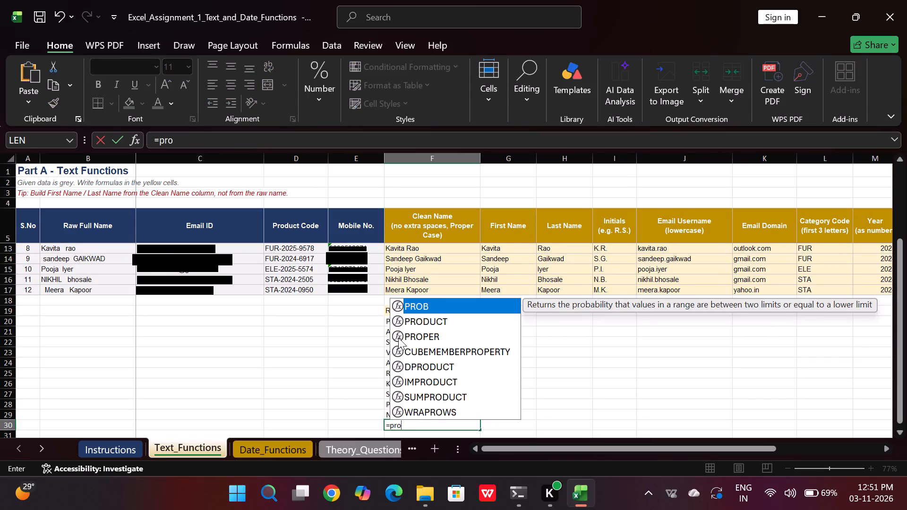
double_click(414, 332)
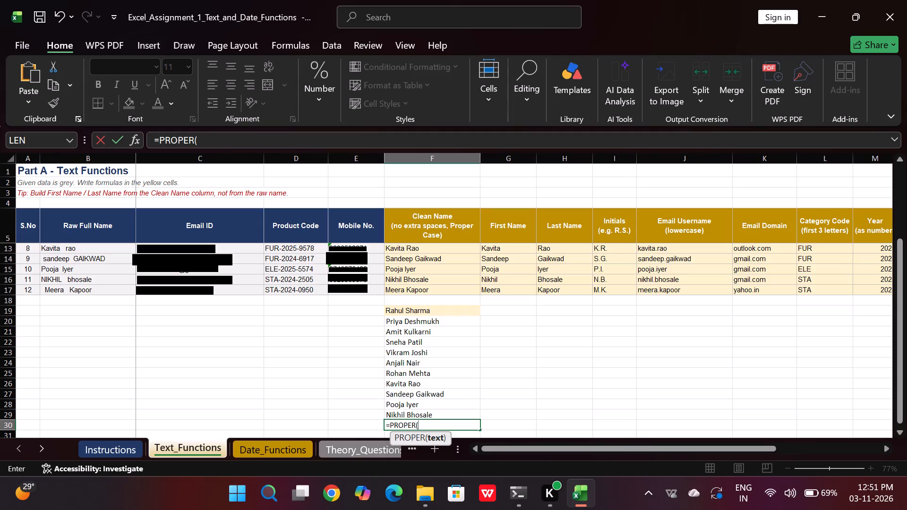
type("trim")
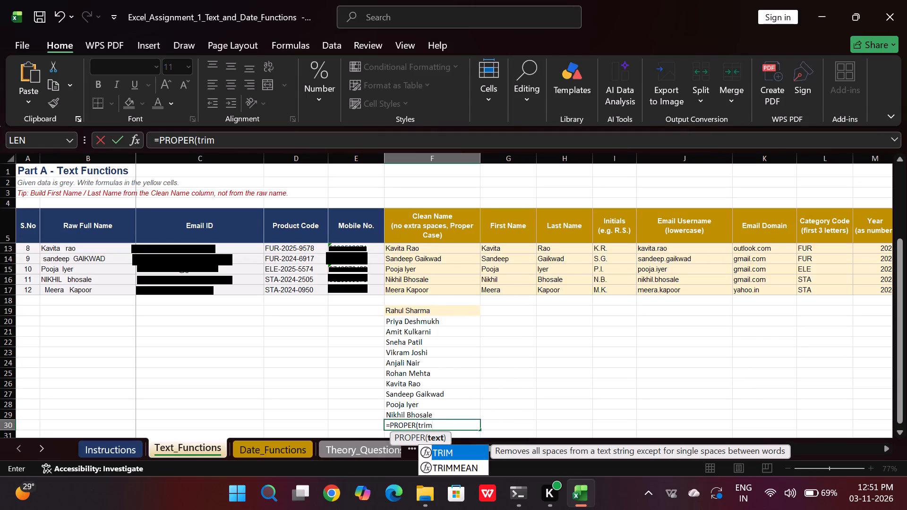
double_click(447, 451)
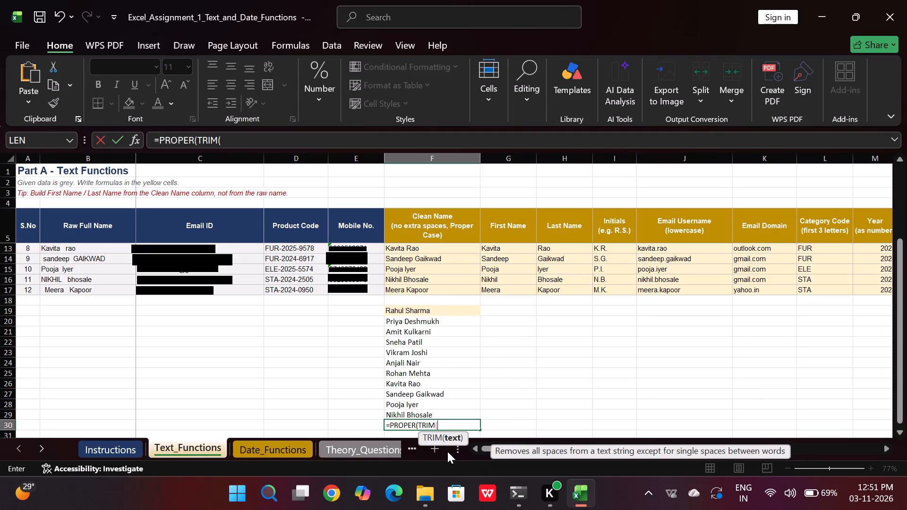
left_click(85, 294)
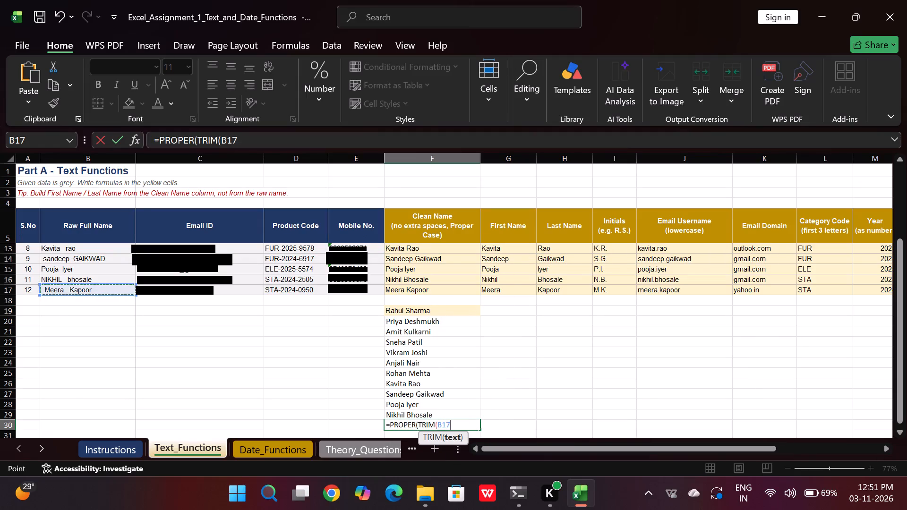
type("))")
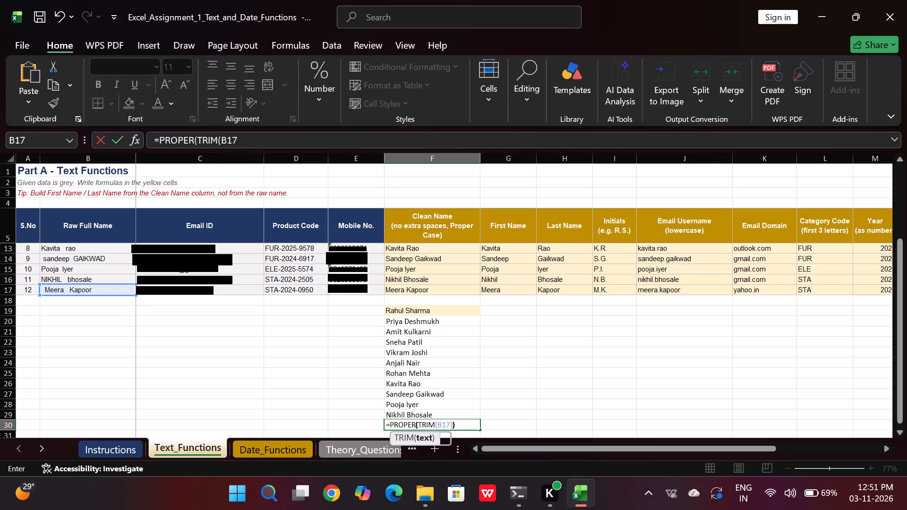
key("Return")
Examine the existing First Name formulas in cells G6 and G7 of the table.
scroll(85, 294, "up", 1)
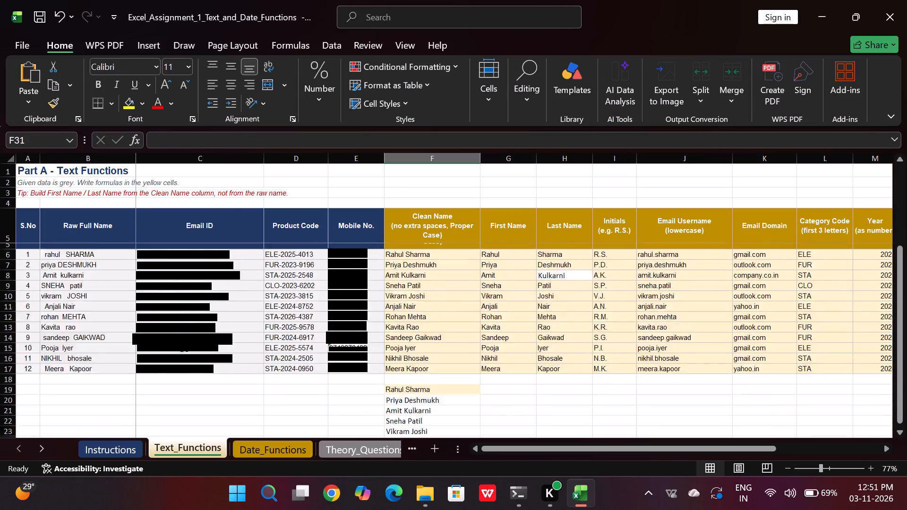
scroll(85, 294, "up", 1)
scroll(85, 294, "down", 1)
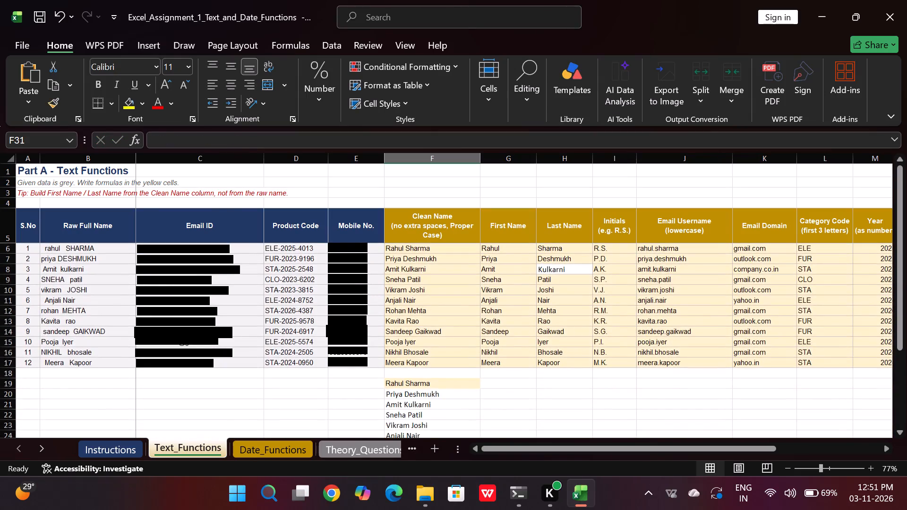
left_click(492, 248)
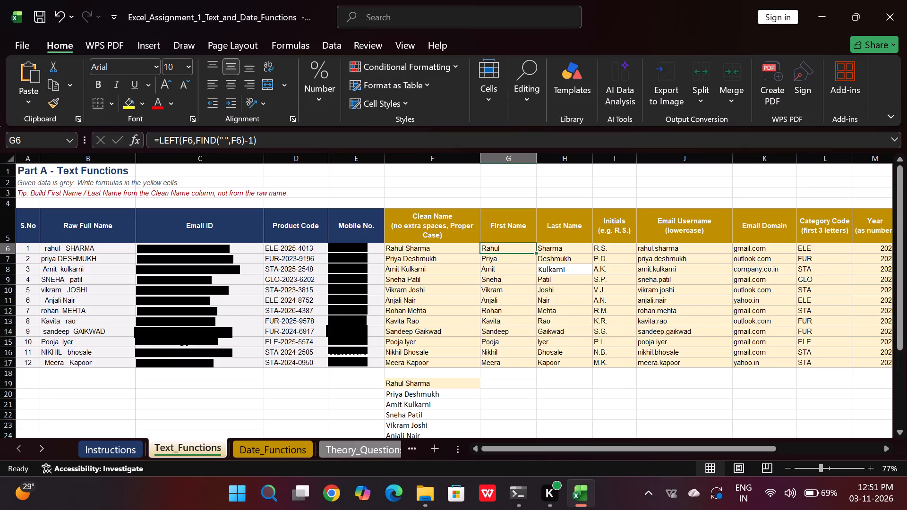
left_click(499, 382)
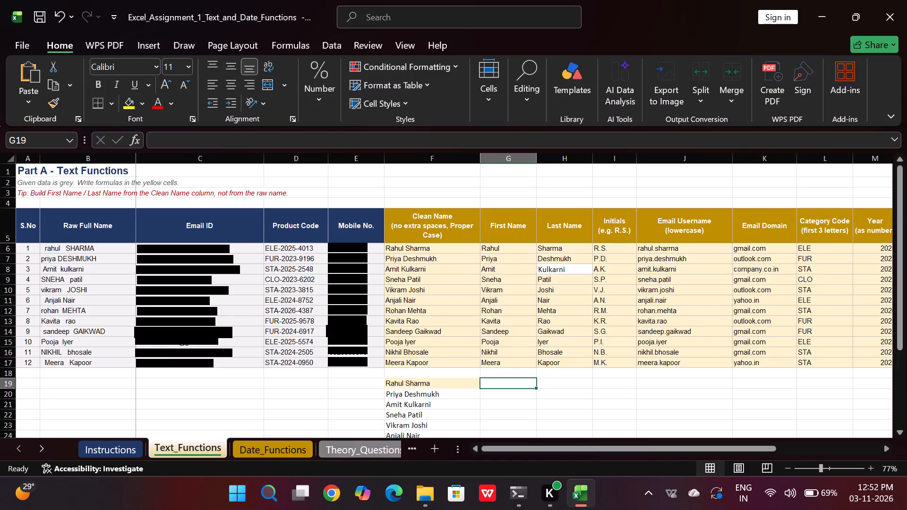
left_click(499, 382)
left_click(512, 242)
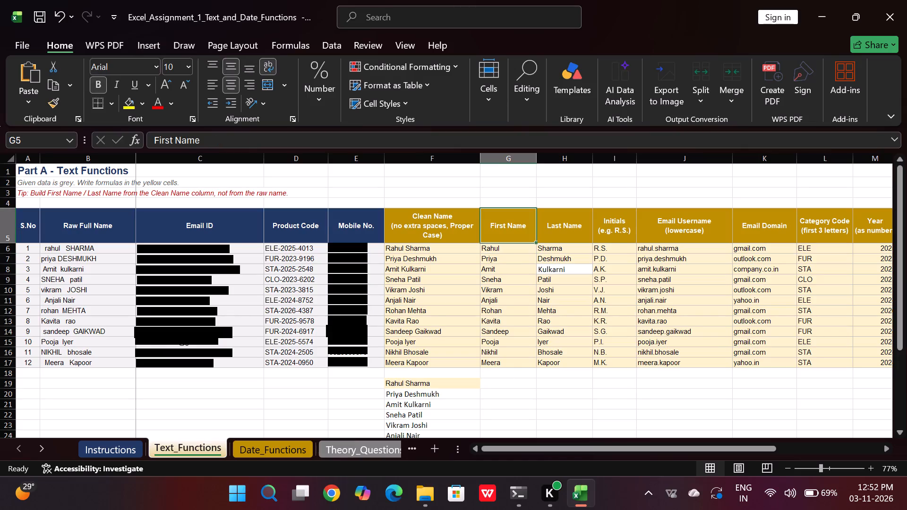
left_click(505, 254)
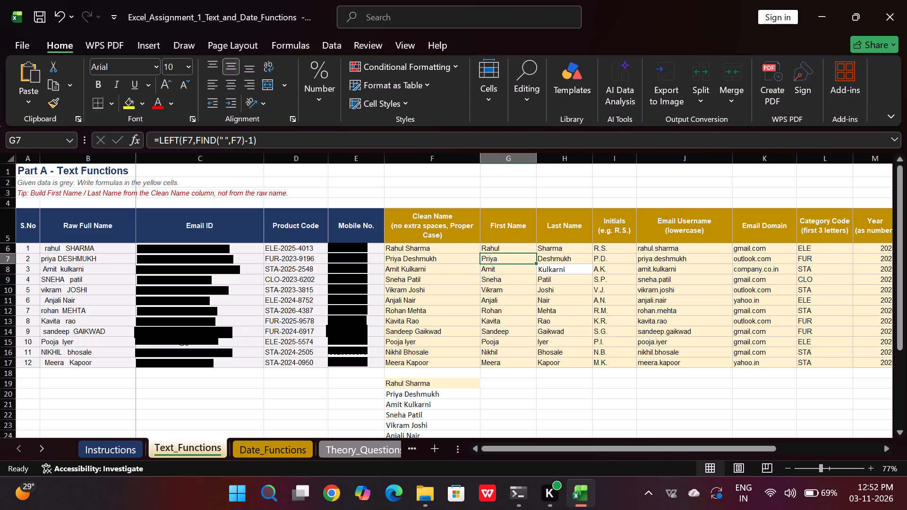
Enter =LEFT(F6,FIND(" ",F6)) in cell G19 to extract the first name from the first clean name, accepting the suggested formula correction.
left_click(508, 382)
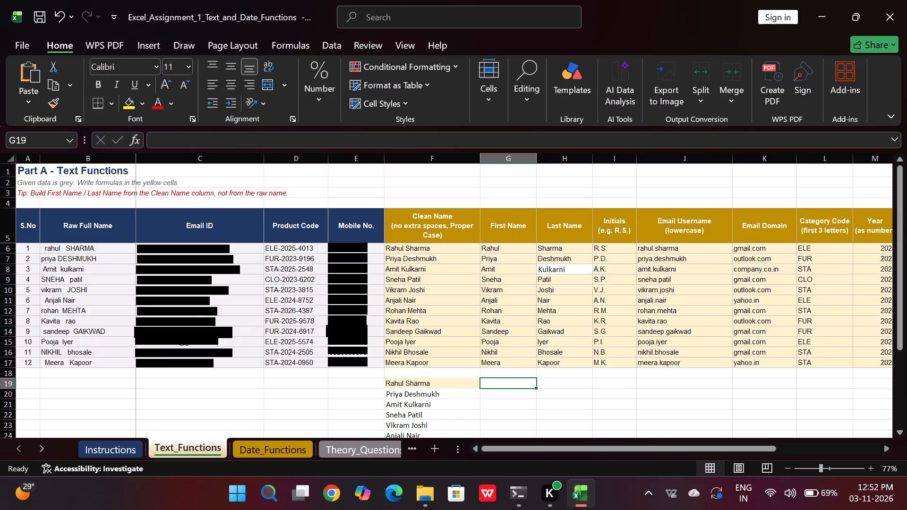
key("equal")
type("left")
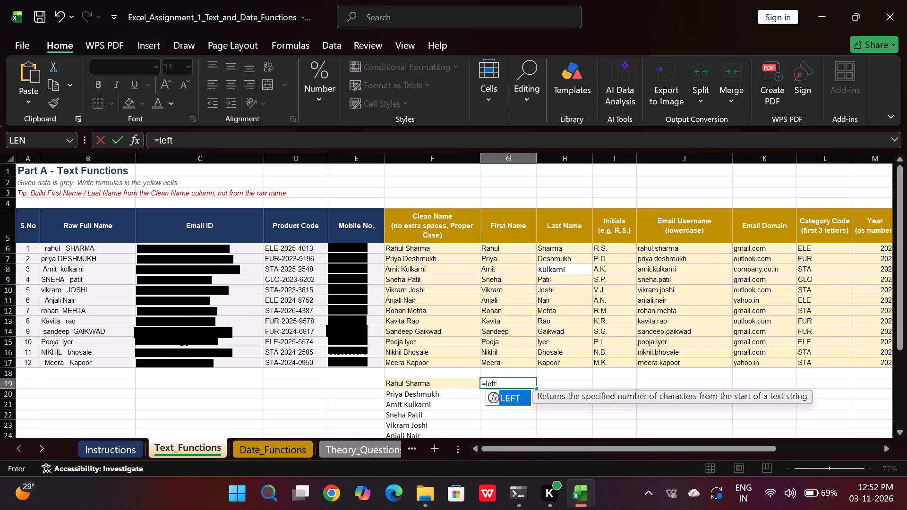
left_click(512, 400)
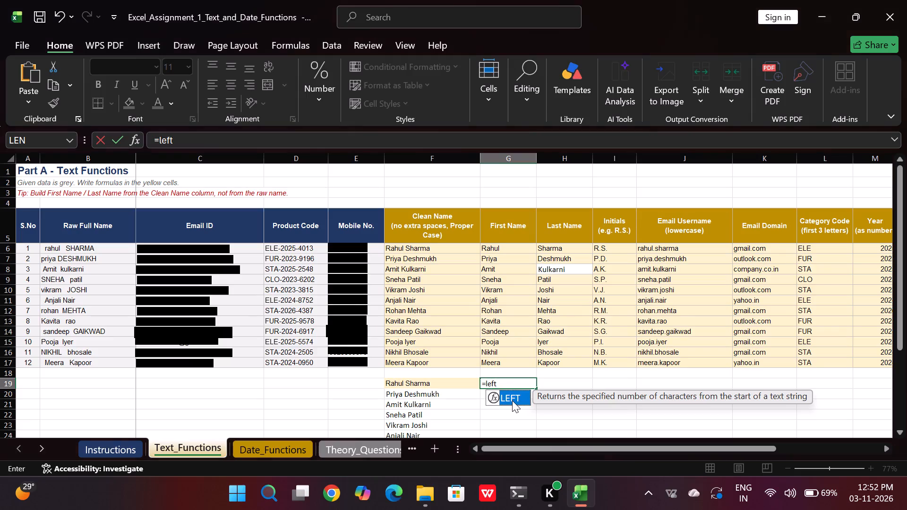
double_click(512, 400)
left_click(408, 247)
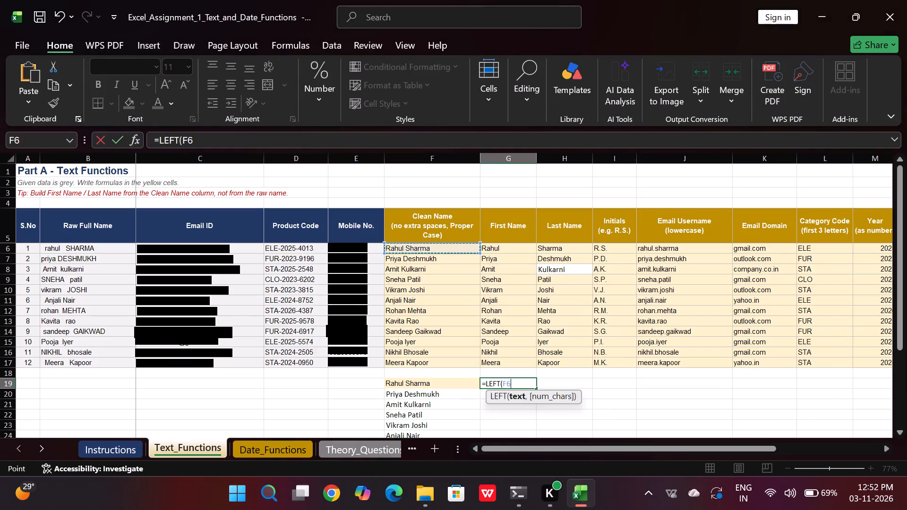
type(",find")
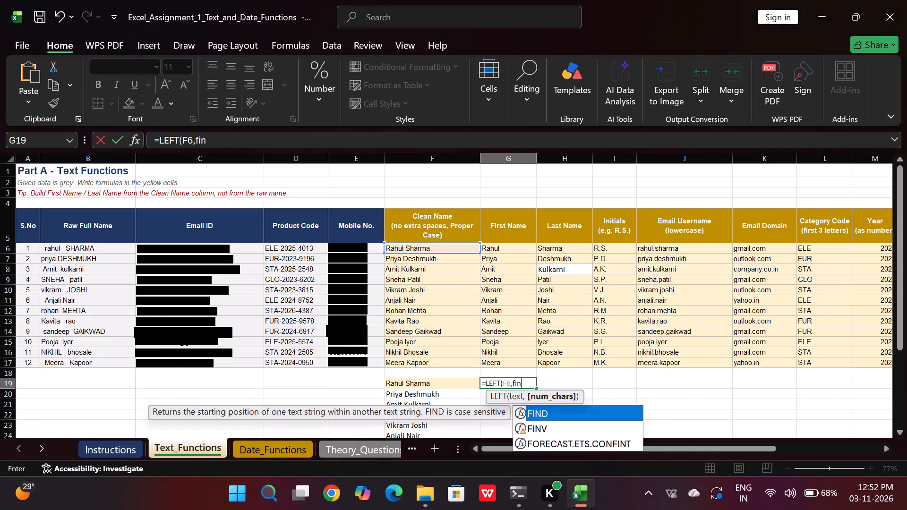
double_click(537, 410)
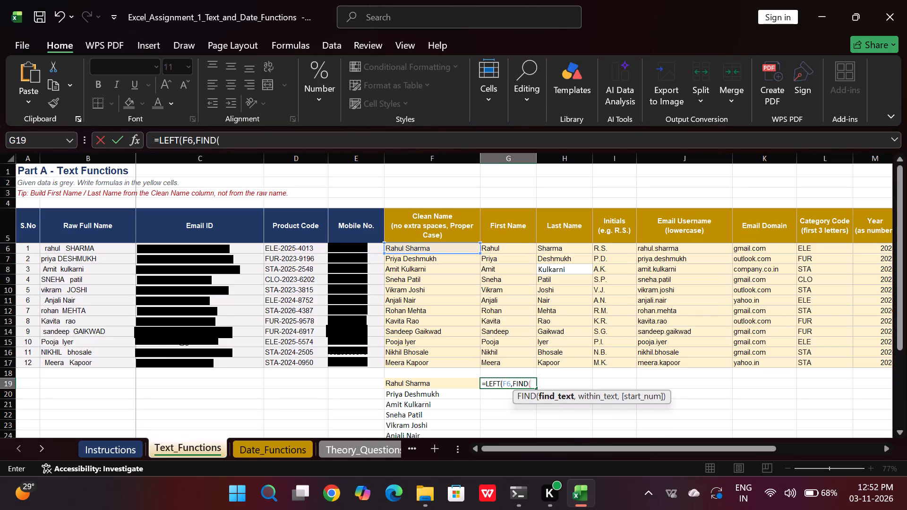
type("\" \"")
key("comma")
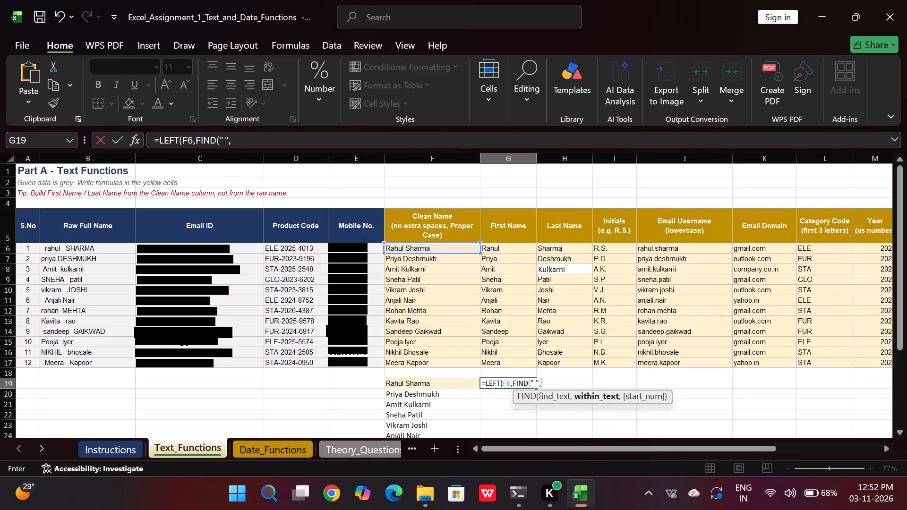
left_click(419, 242)
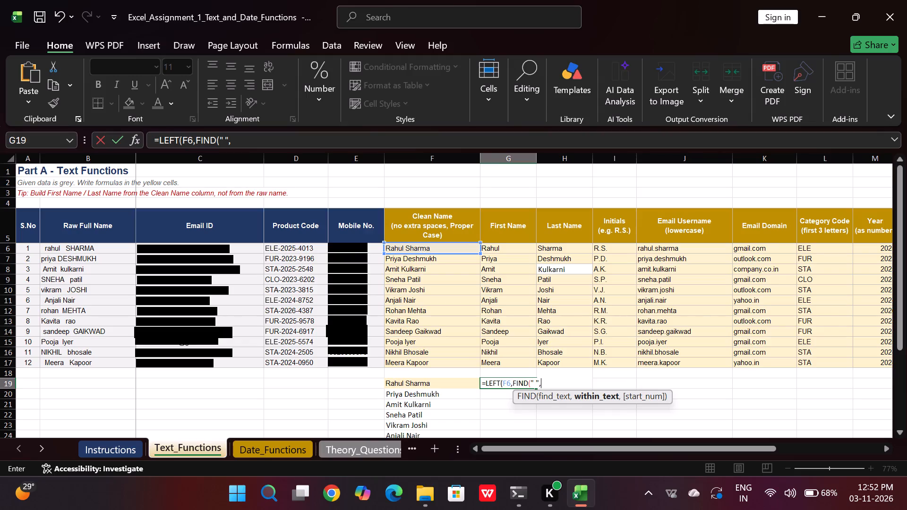
double_click(420, 245)
triple_click(420, 245)
key("f")
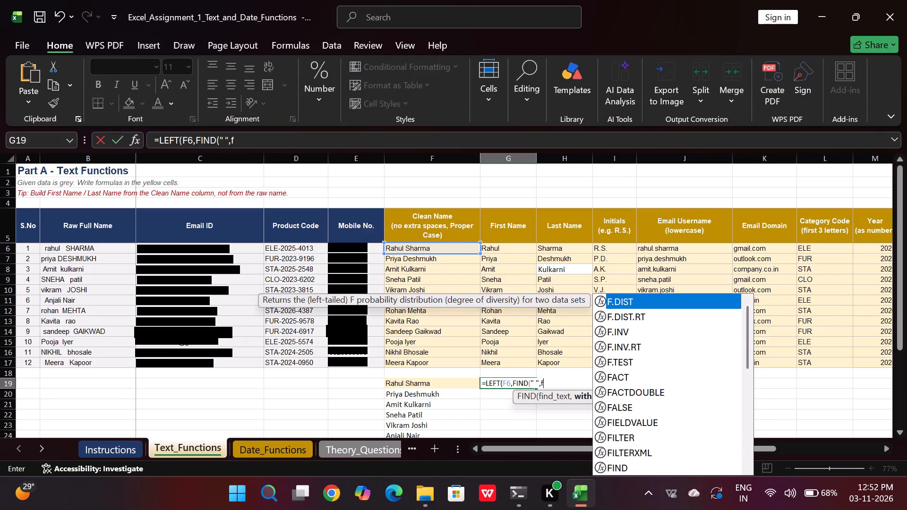
key("6")
key("shift+parenright")
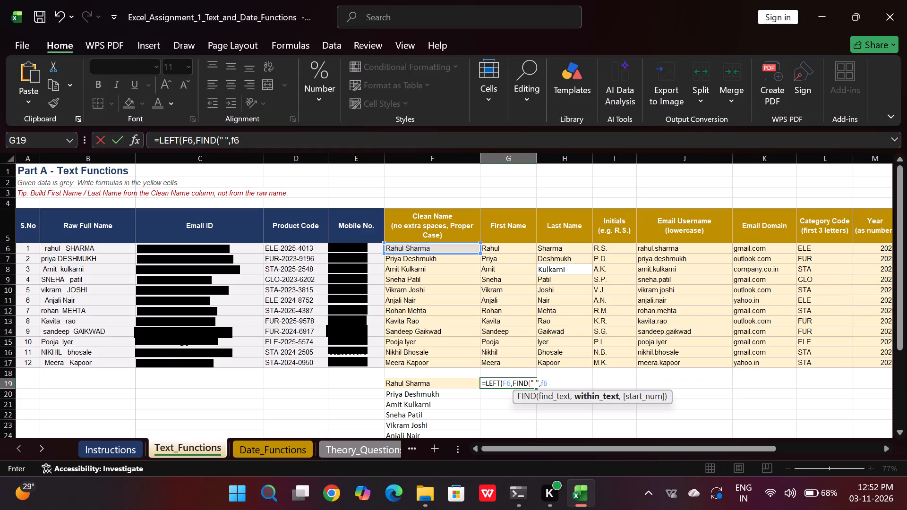
key("Return")
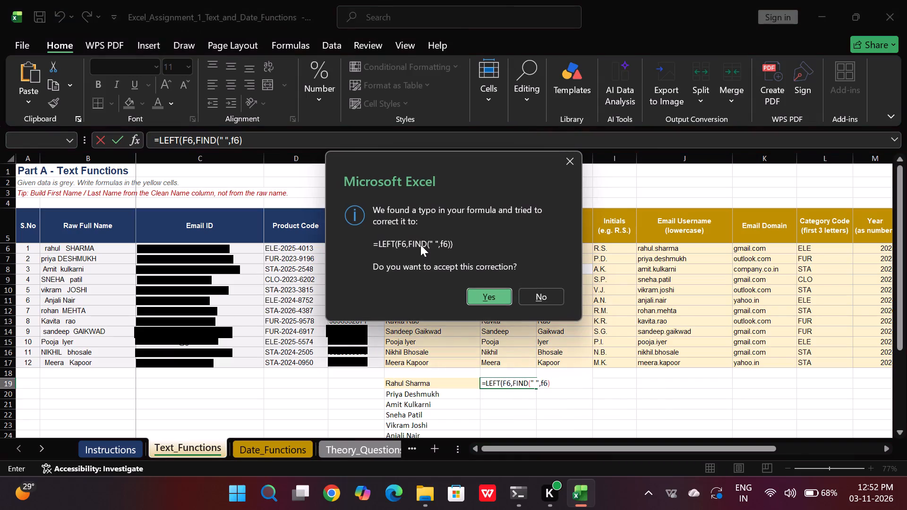
left_click(493, 303)
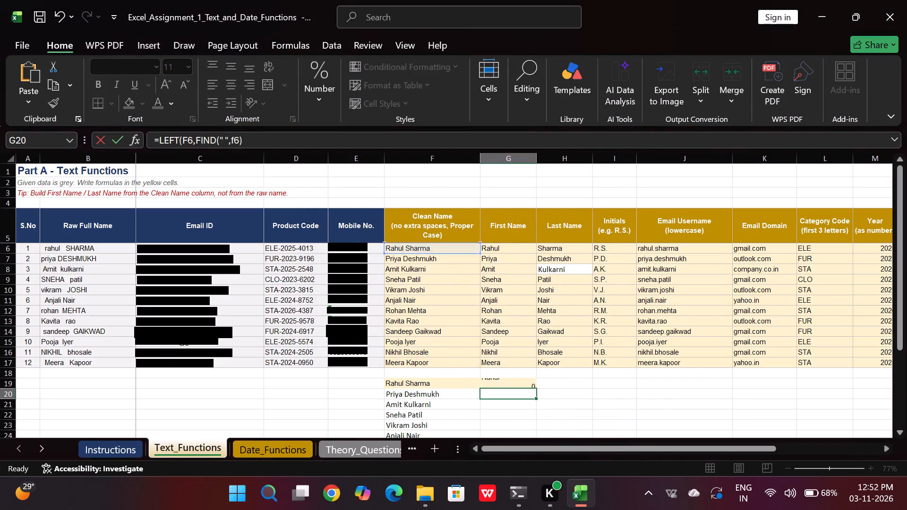
Enter =LEFT(F7,FIND(" ",F7)) in cell G20 to extract the first name from the second clean name.
left_click(496, 396)
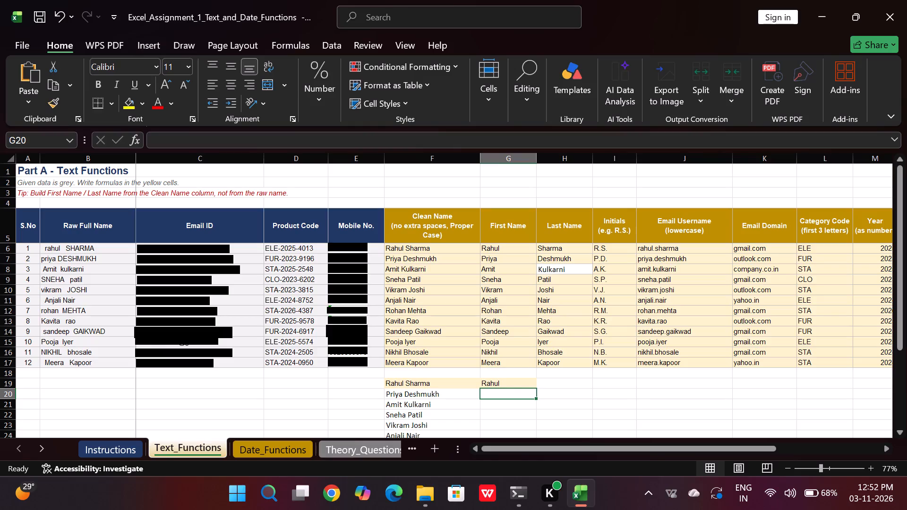
key("equal")
type("left")
double_click(517, 410)
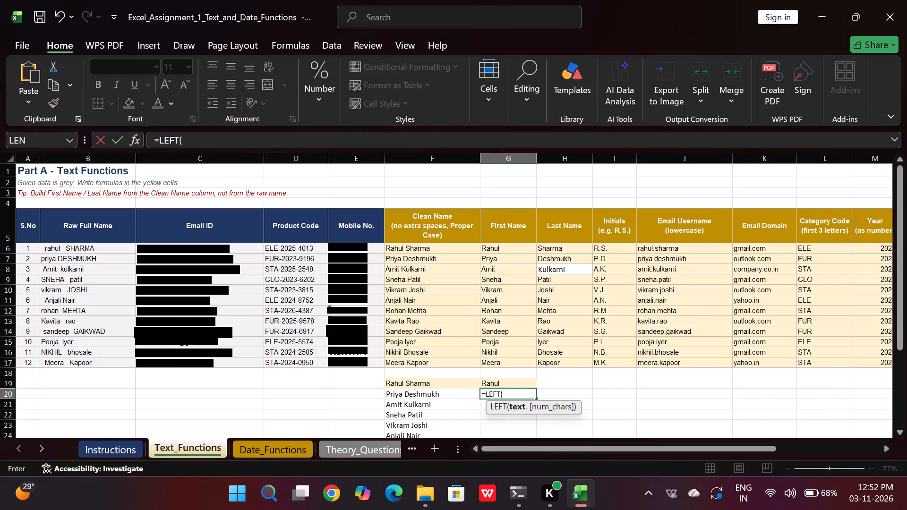
left_click(415, 260)
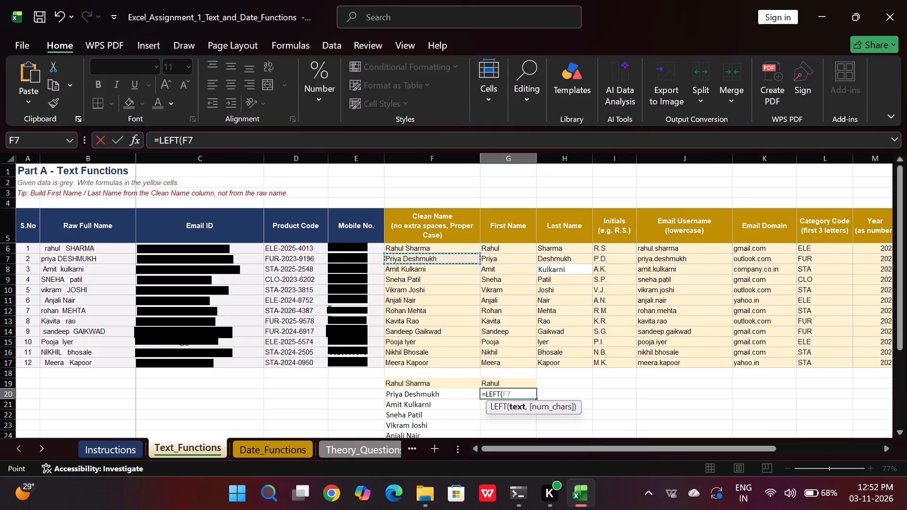
key("m")
key("BackSpace")
type(",find")
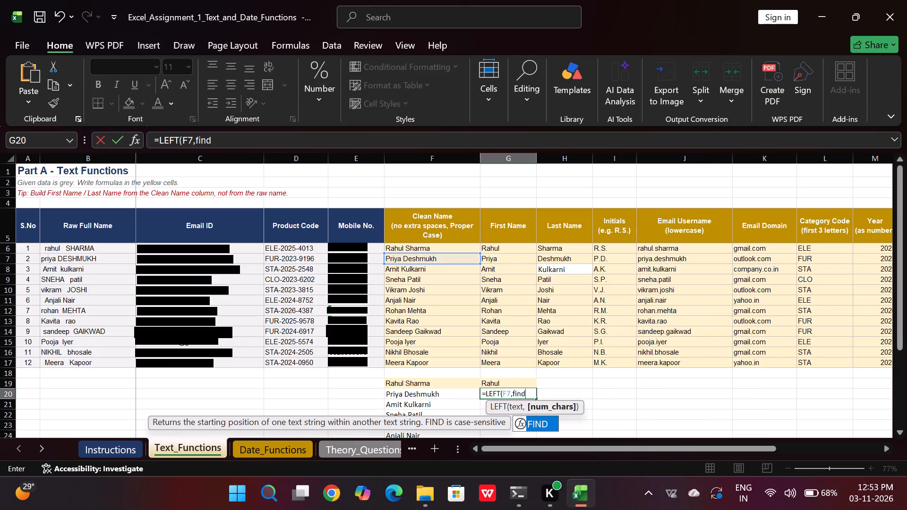
double_click(548, 425)
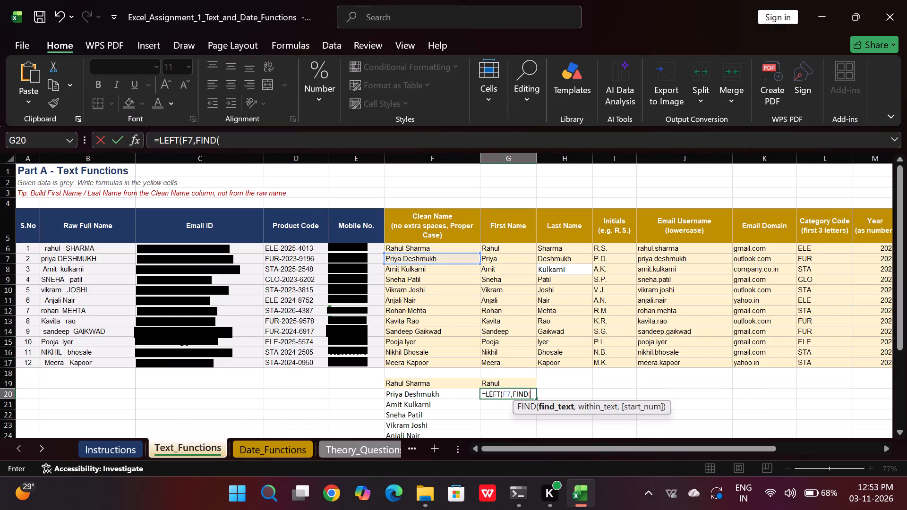
type("\" \"")
key("comma")
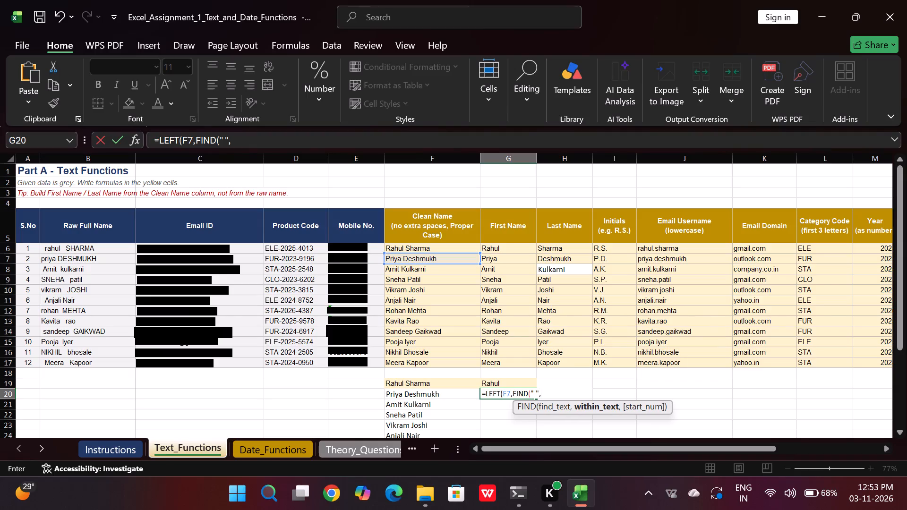
double_click(425, 260)
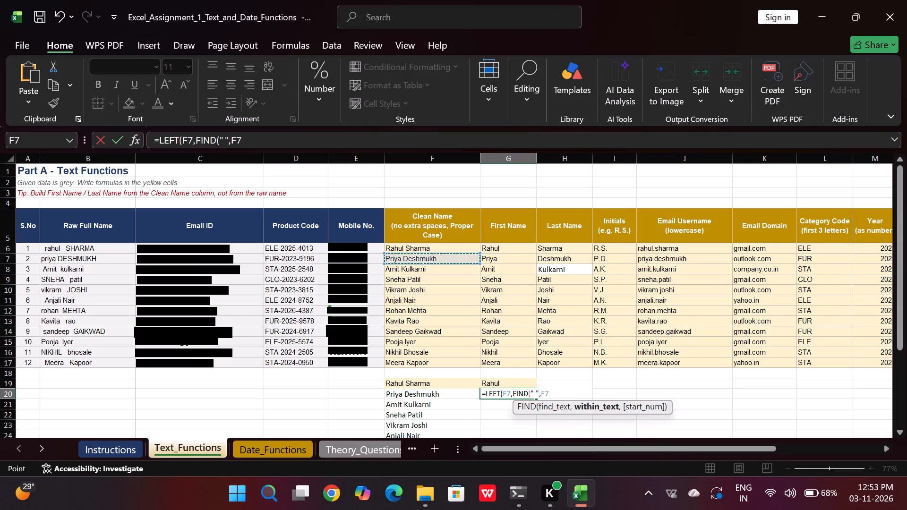
type("))")
key("Return")
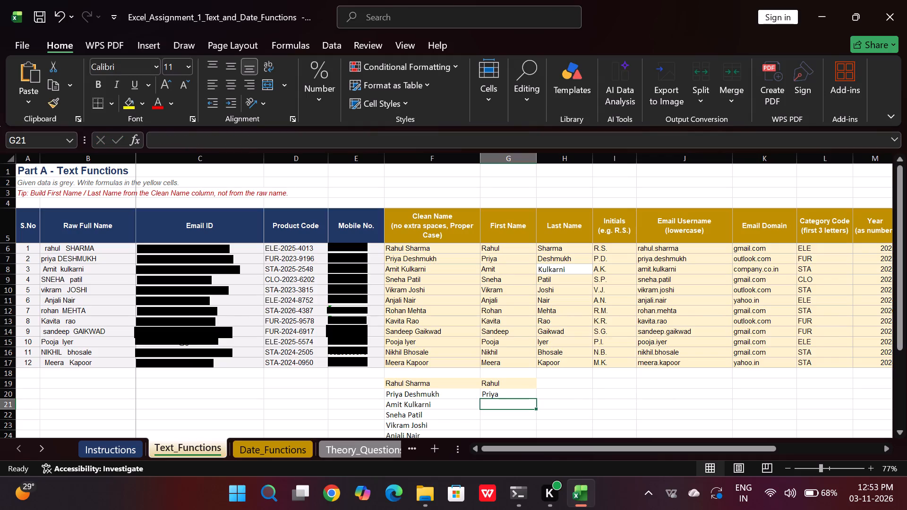
Enter =LEFT(F8,FIND(" ",F8)) in cell G21 to extract the first name from the third clean name.
key("equal")
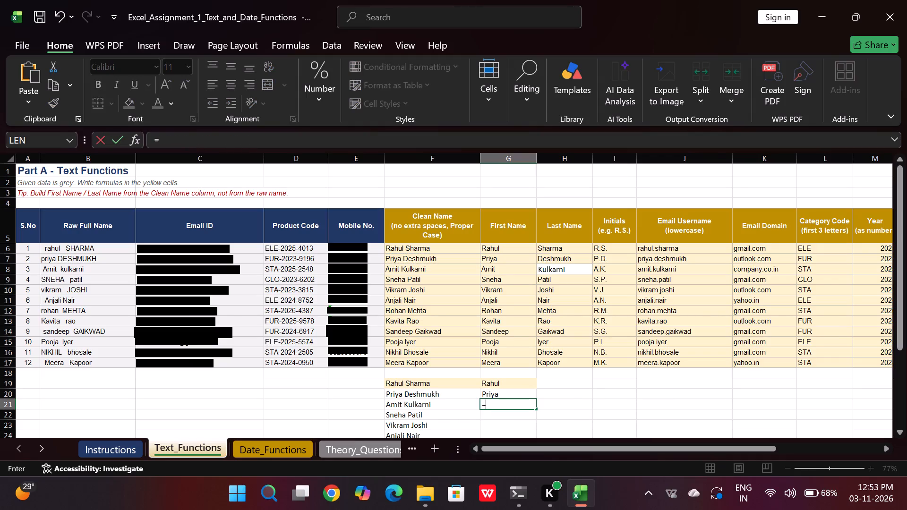
type("left")
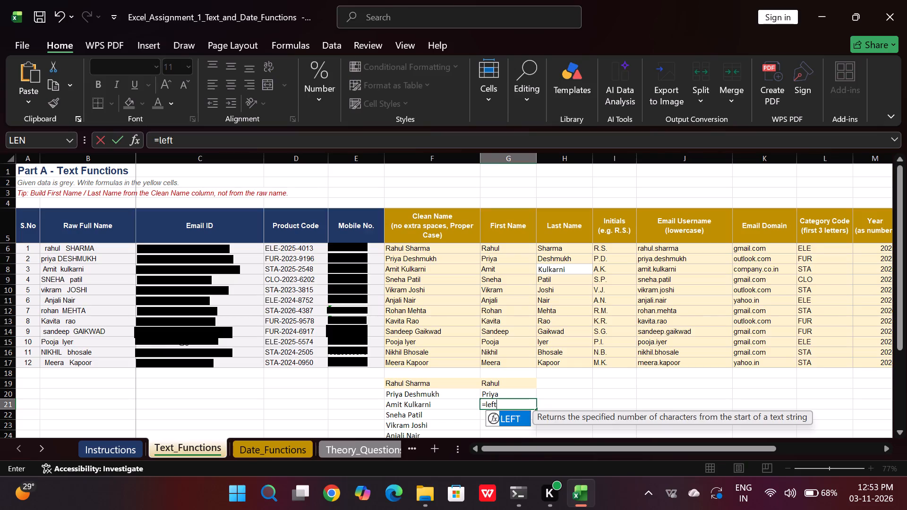
left_click(512, 414)
double_click(512, 414)
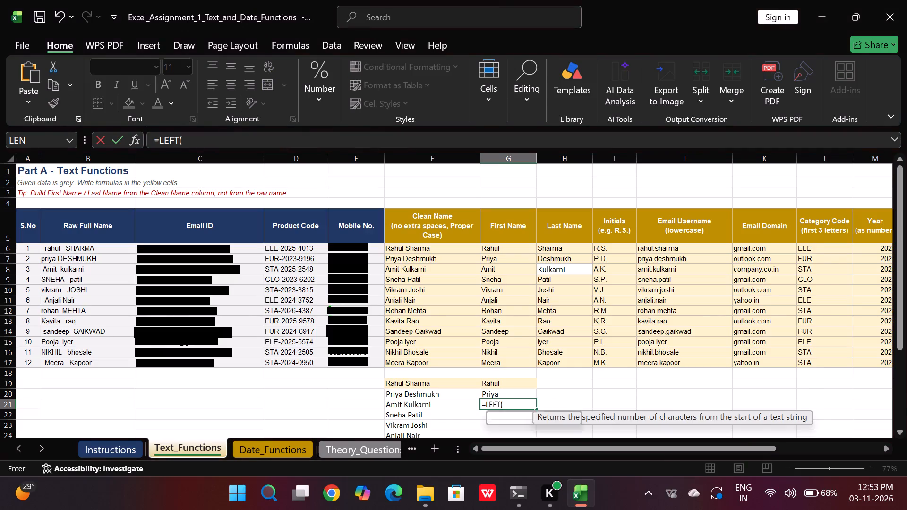
left_click(405, 272)
key("comma")
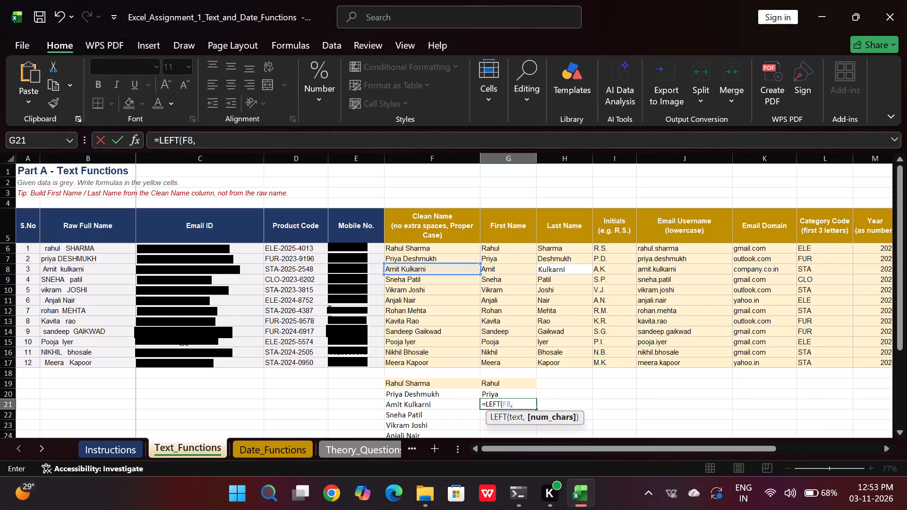
type("find")
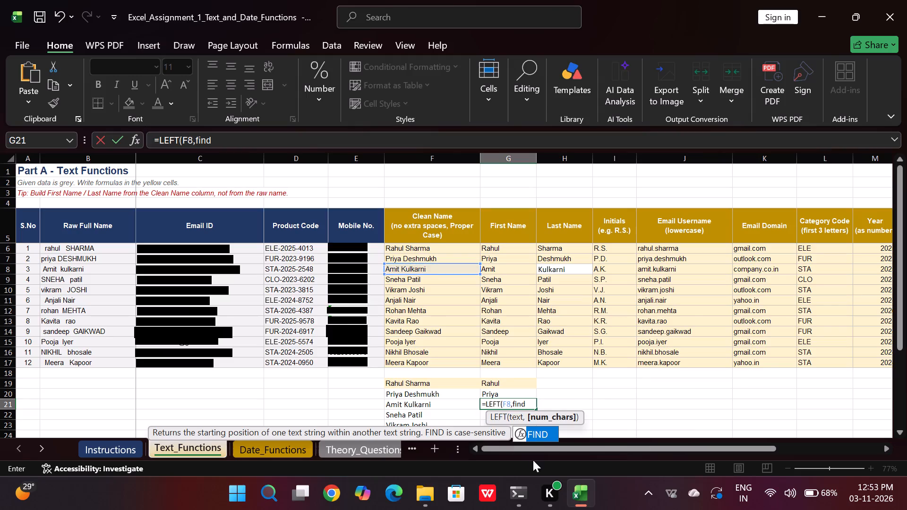
double_click(535, 434)
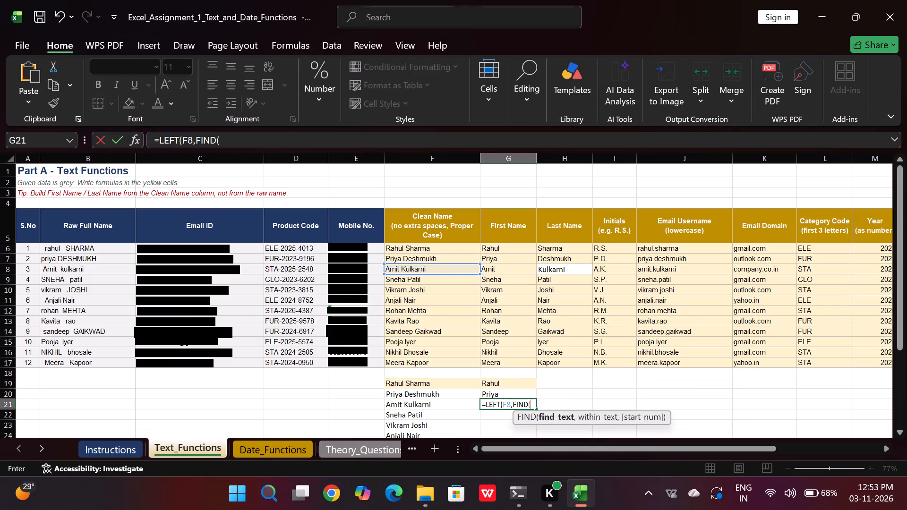
type("\" \"")
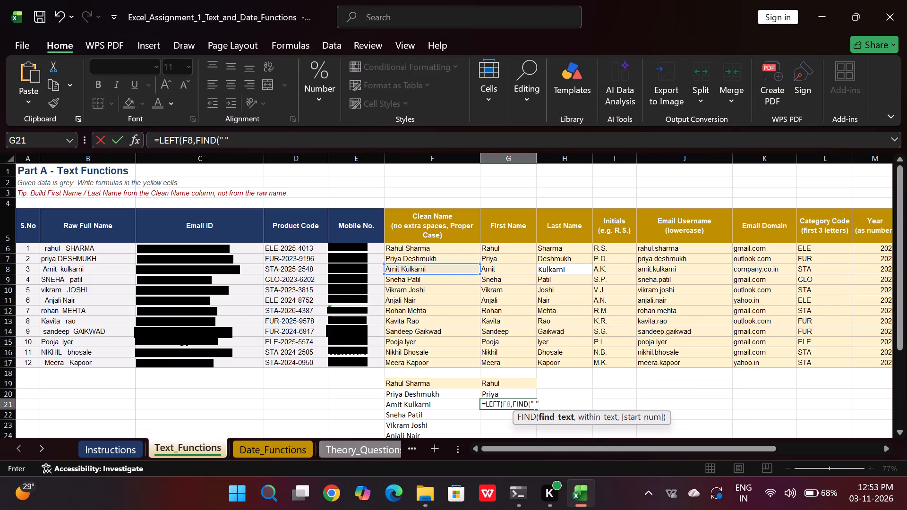
key("comma")
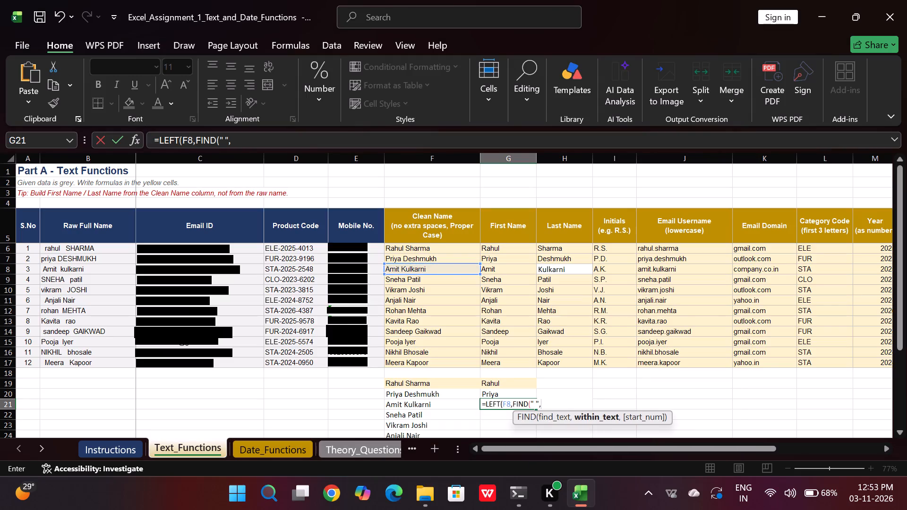
left_click(464, 269)
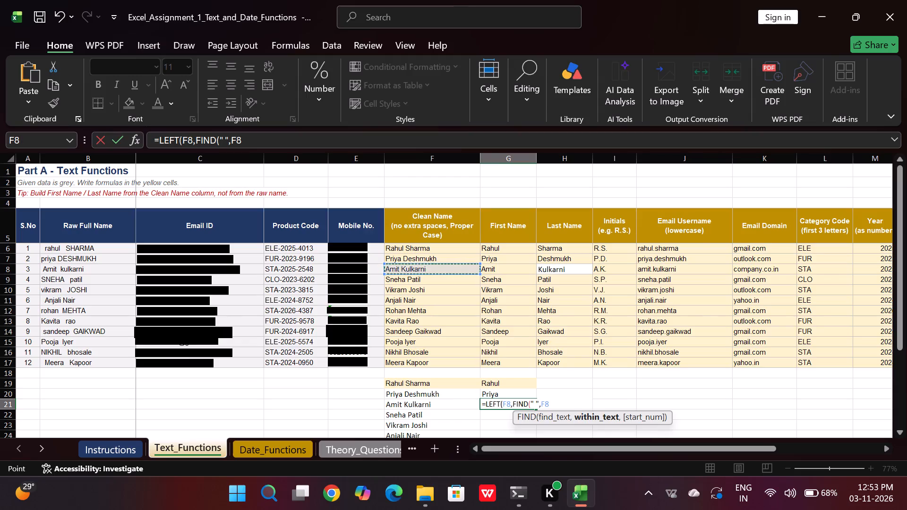
type("))")
key("Return")
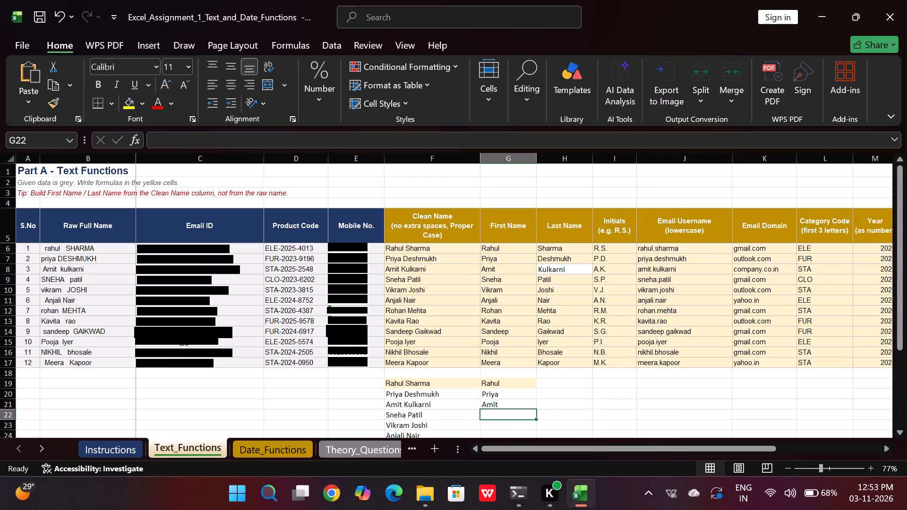
Enter =LEFT(F9,FIND(" ",F9)) in cell G22 to extract the first name from the fourth clean name.
key("minus")
key("BackSpace")
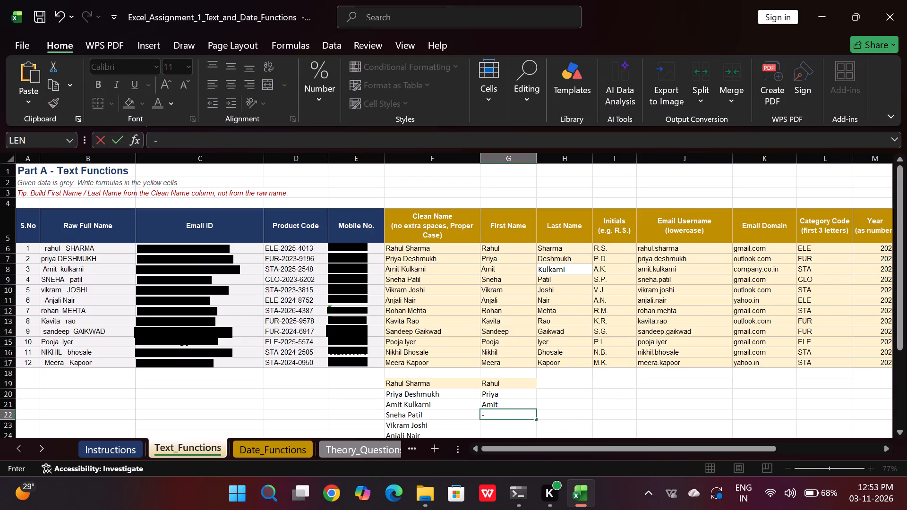
key("equal")
type("left")
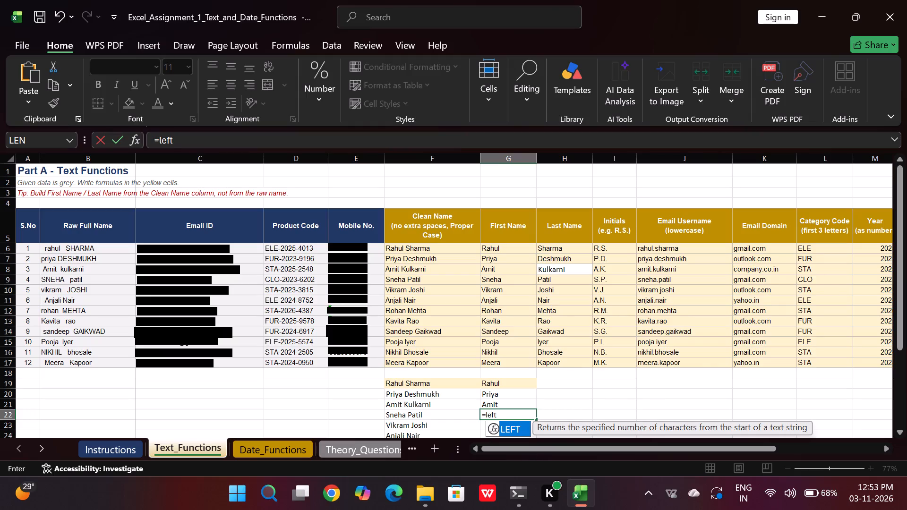
double_click(518, 424)
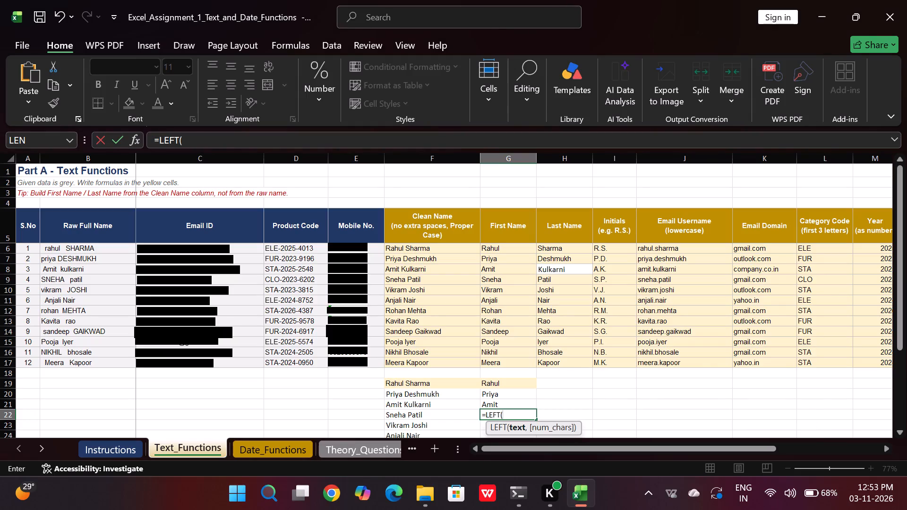
left_click(402, 277)
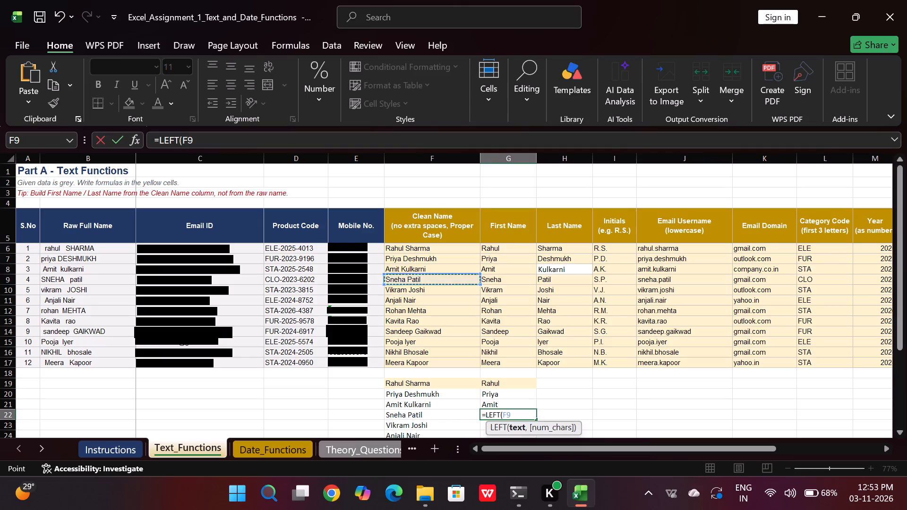
key("comma")
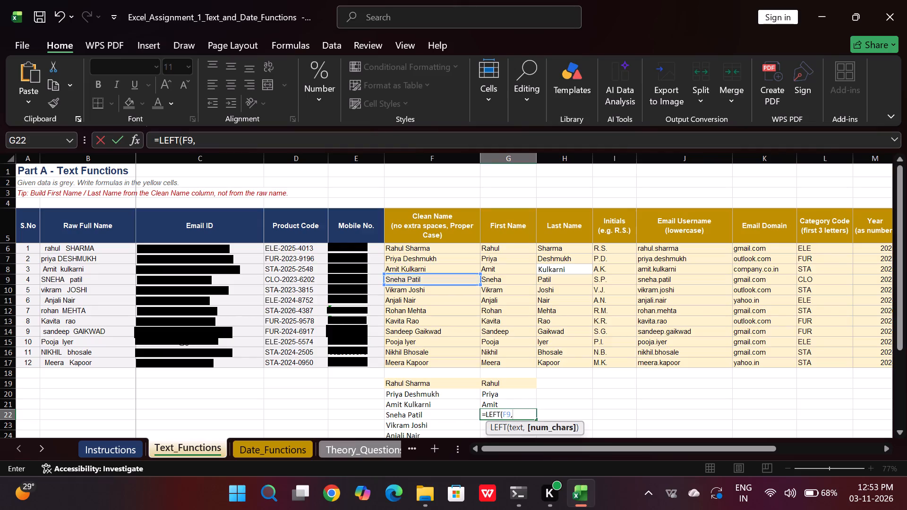
type("find")
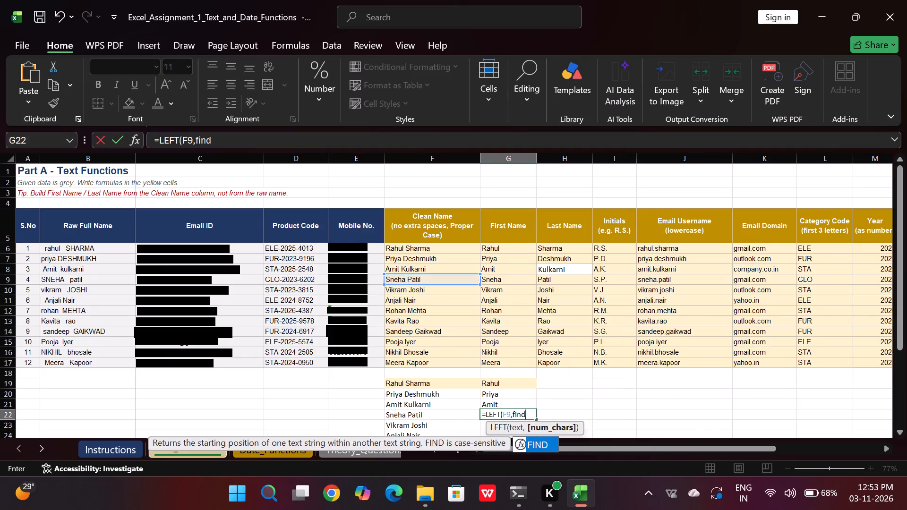
double_click(539, 446)
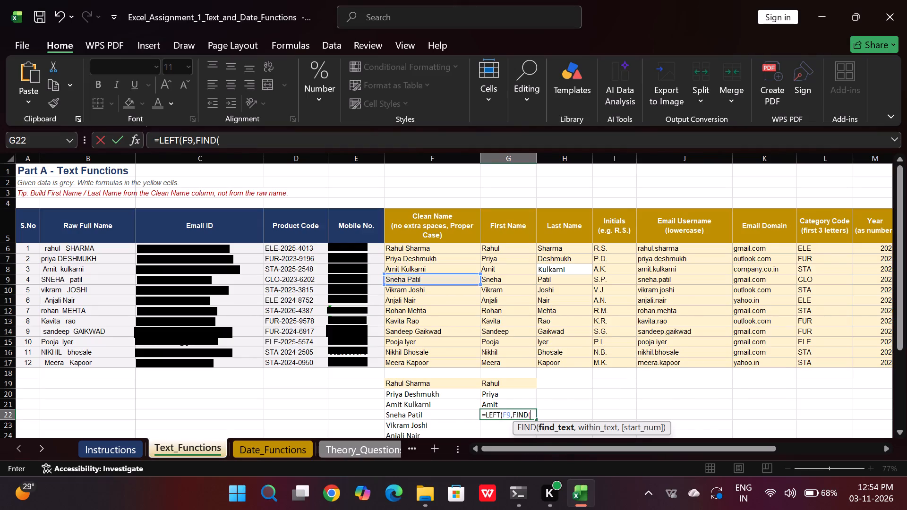
type("\" \"")
key("comma")
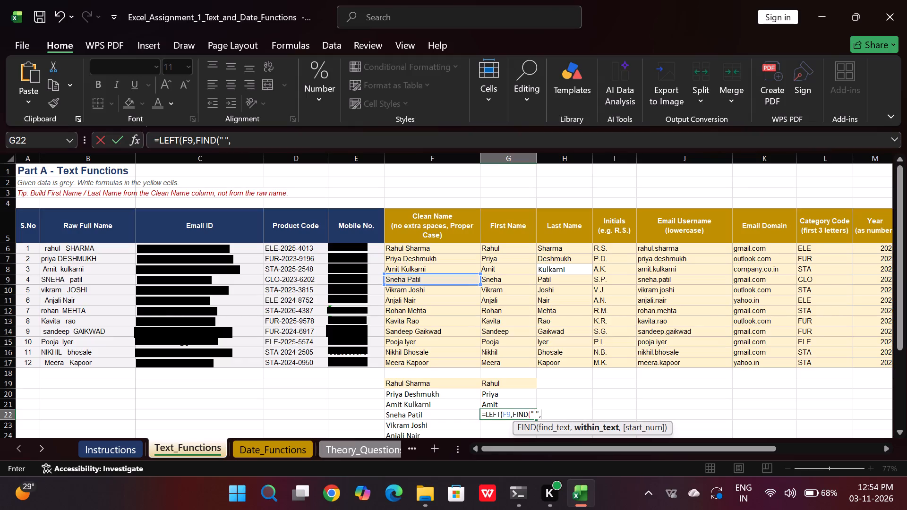
left_click(450, 276)
double_click(450, 276)
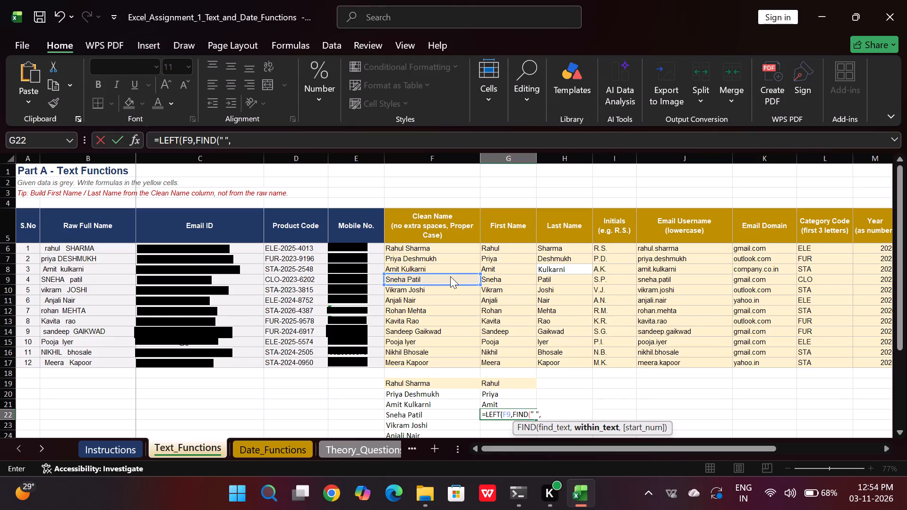
double_click(442, 276)
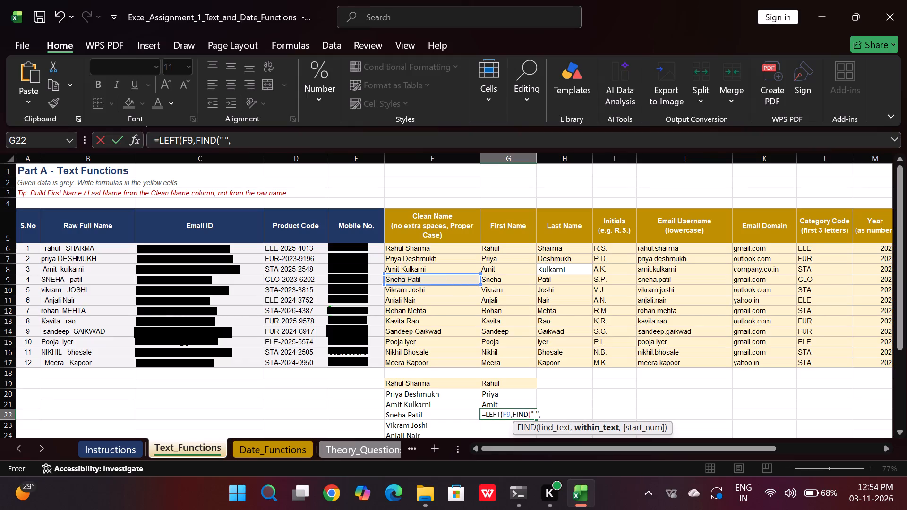
double_click(436, 277)
double_click(424, 279)
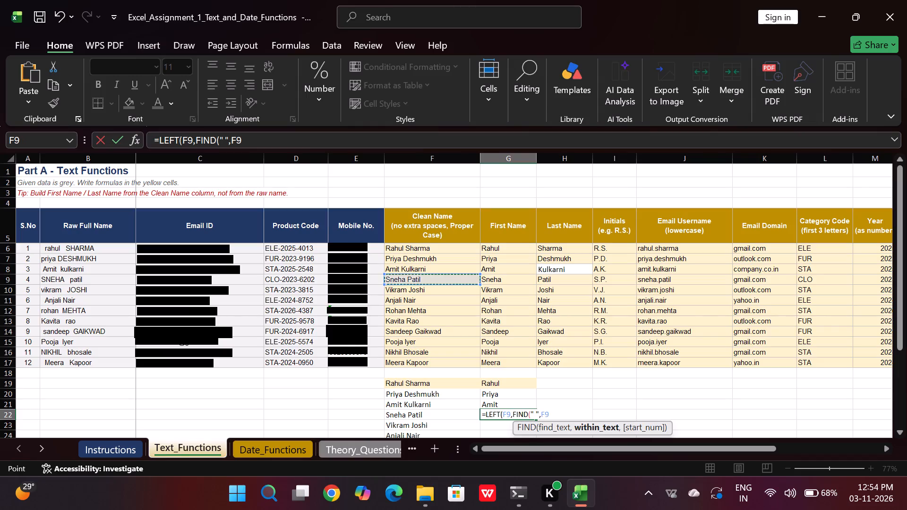
type("))")
key("Return")
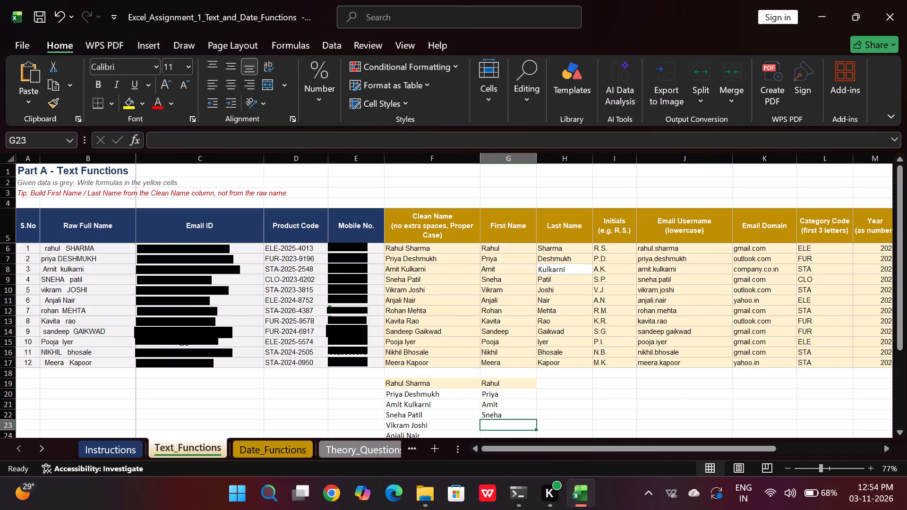
Enter =LEFT(F10,FIND(" ",F10)) in cell G23 to extract the first name from the fifth clean name.
key("equal")
type("left")
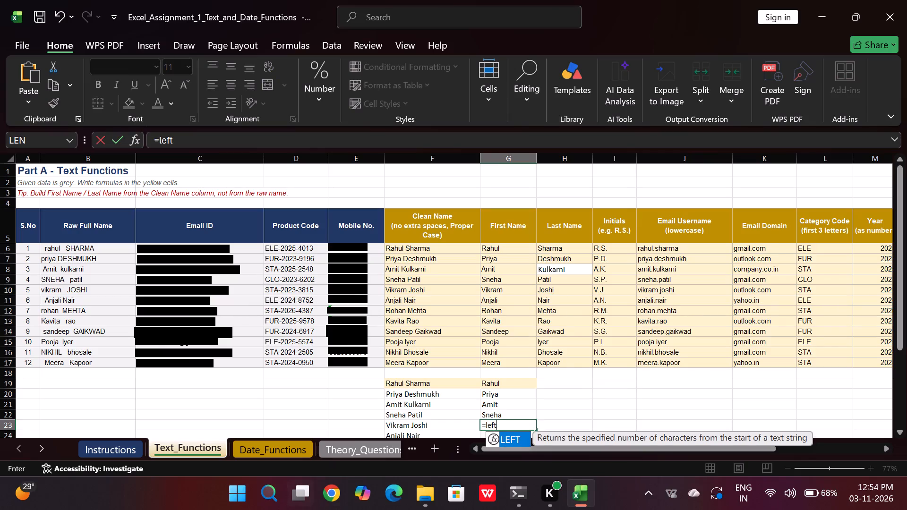
double_click(513, 432)
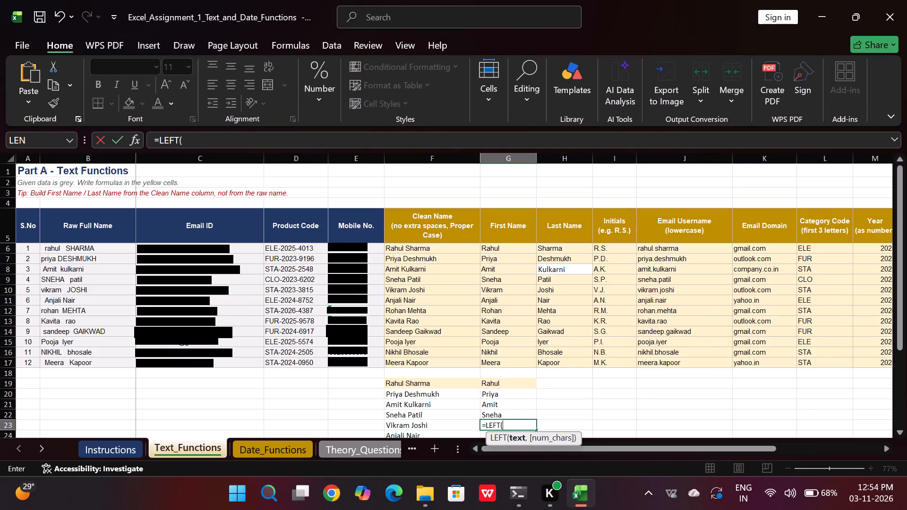
left_click(415, 290)
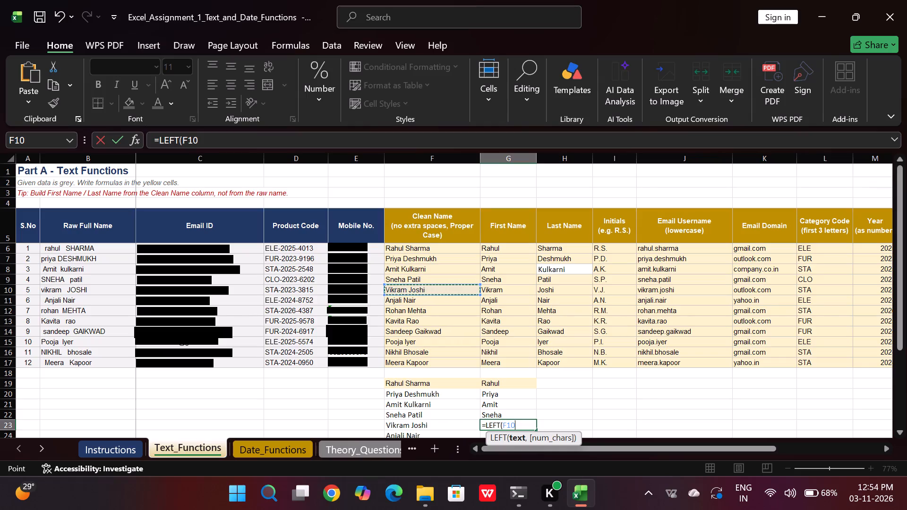
key("comma")
type("find")
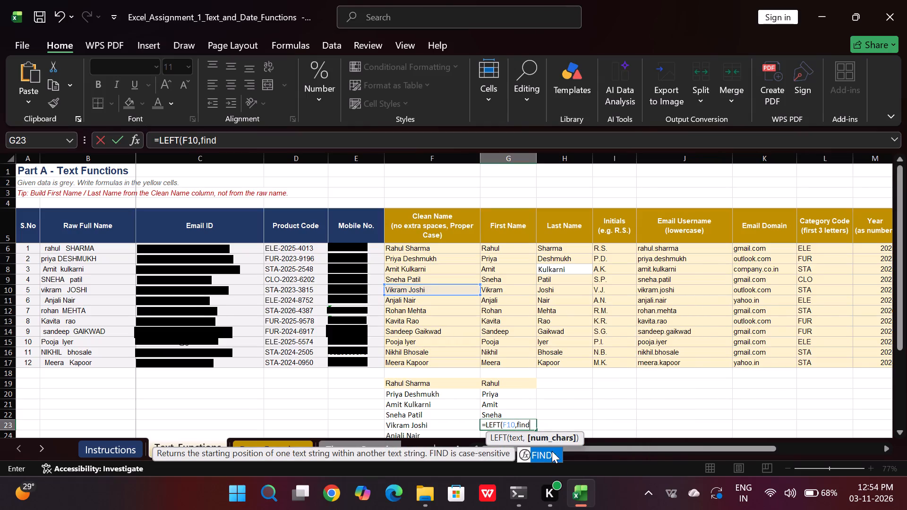
double_click(542, 457)
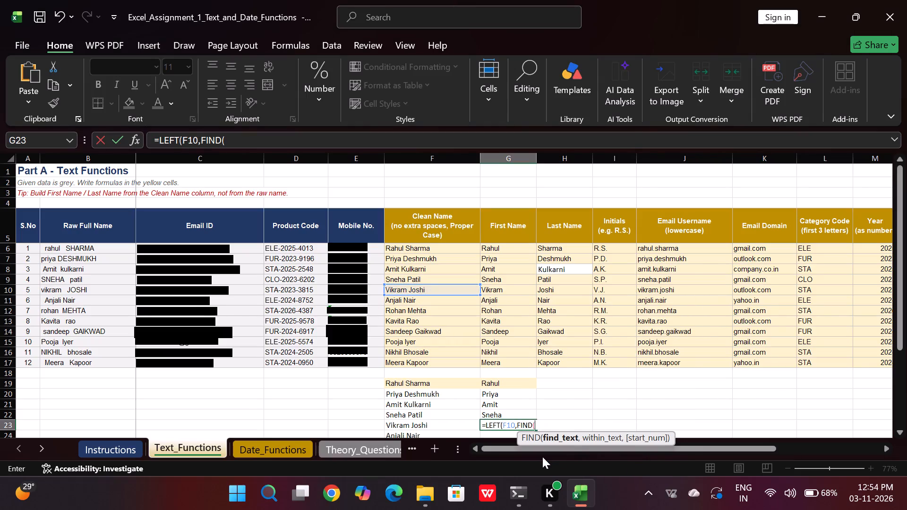
type("\" \"")
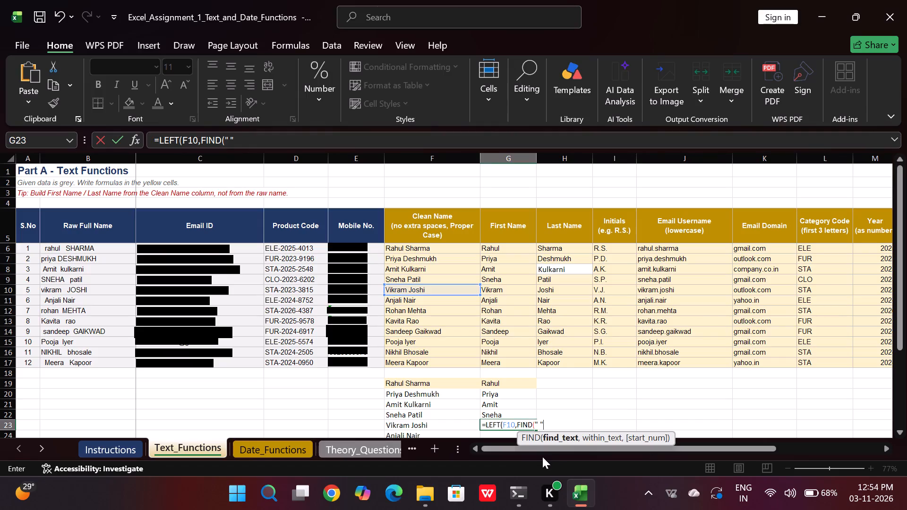
key("comma")
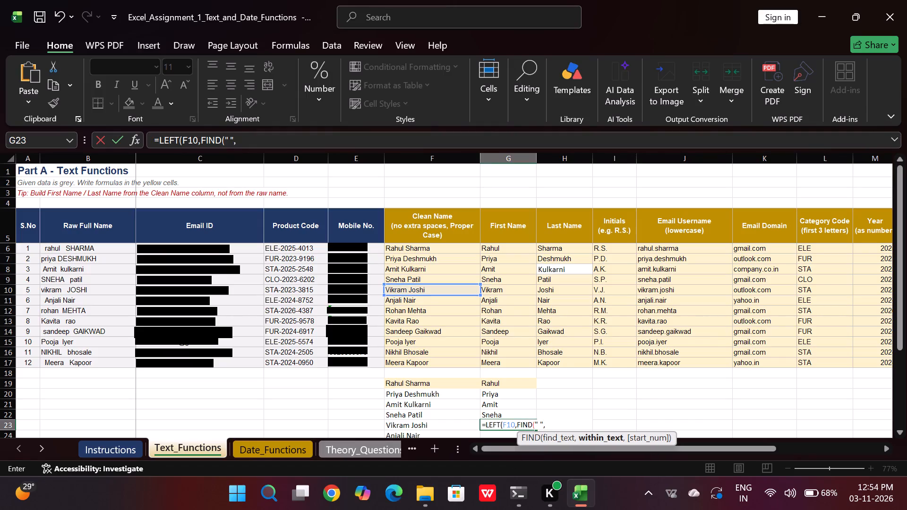
double_click(423, 289)
type("))")
key("Return")
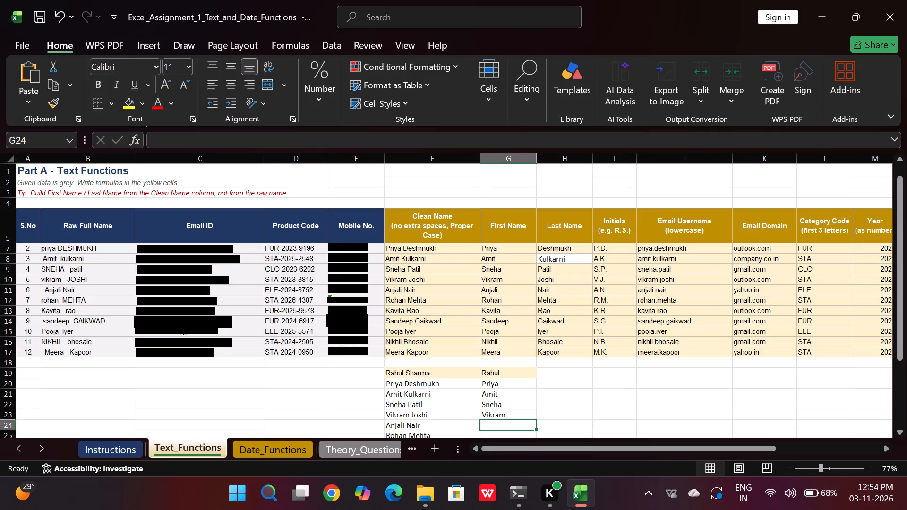
Enter =LEFT(F11,FIND(" ",F11)) in cell G24 to extract the first name from the sixth clean name.
key("equal")
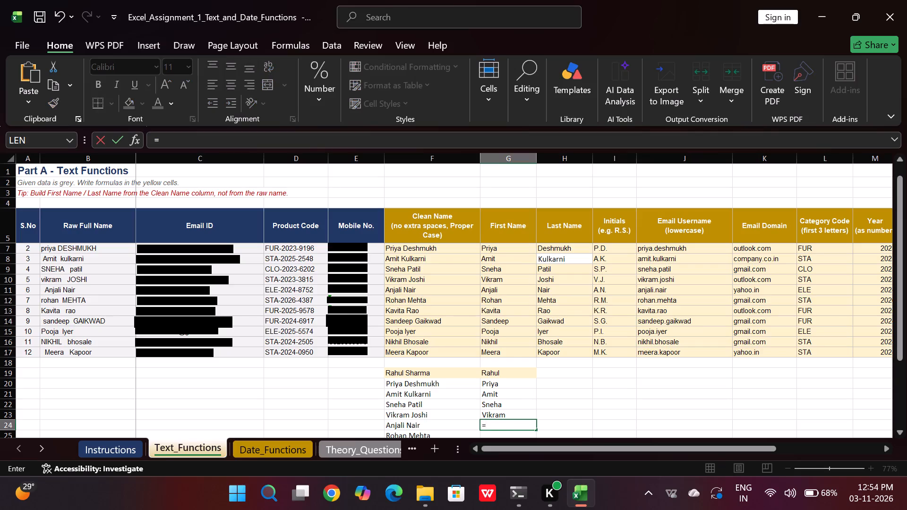
type("left")
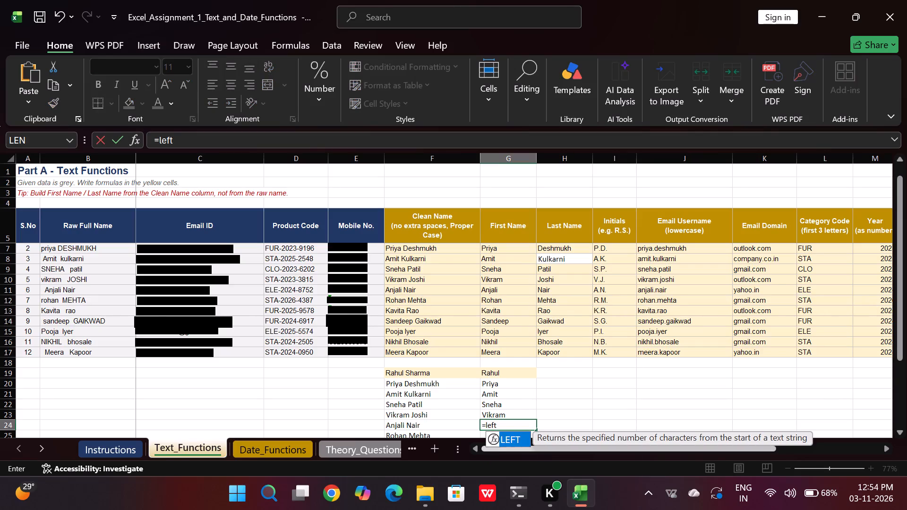
double_click(527, 437)
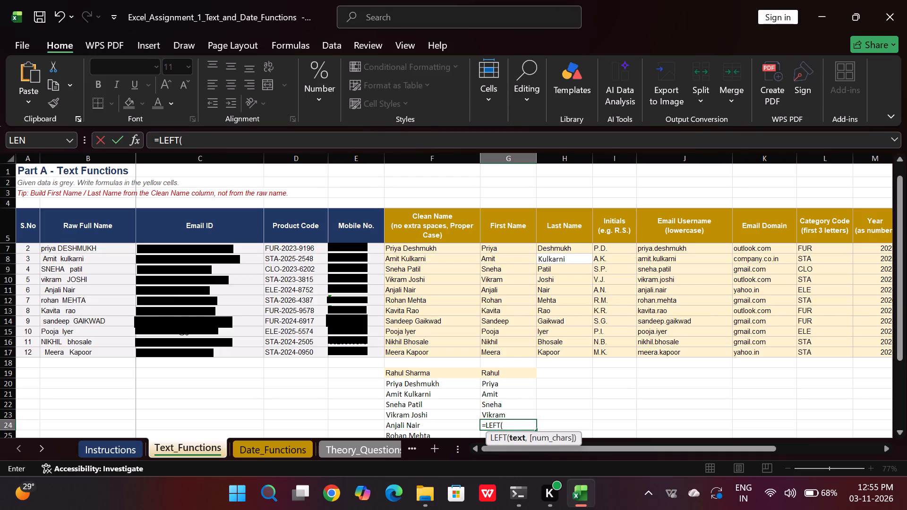
left_click(402, 289)
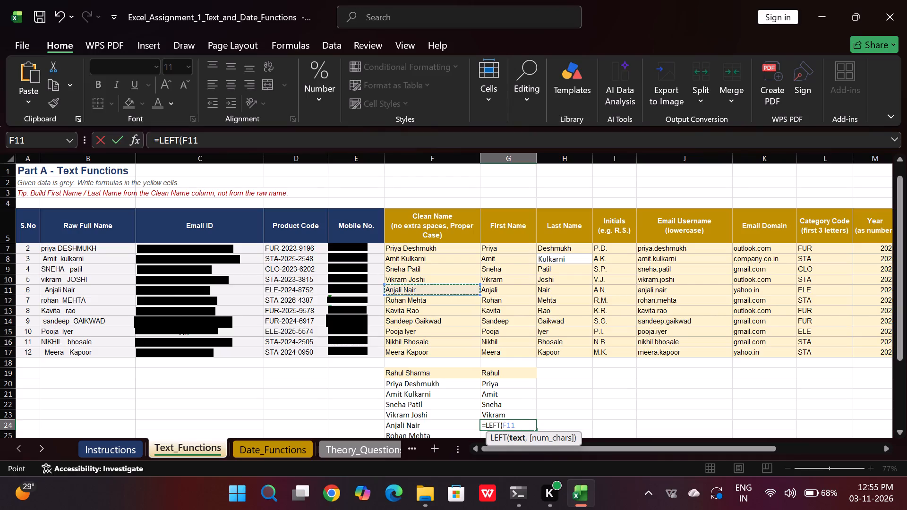
type(",find")
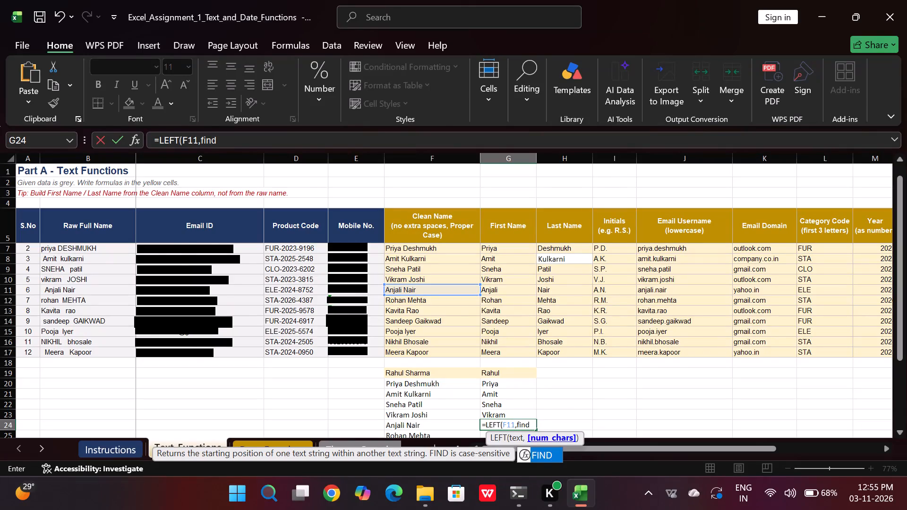
double_click(539, 449)
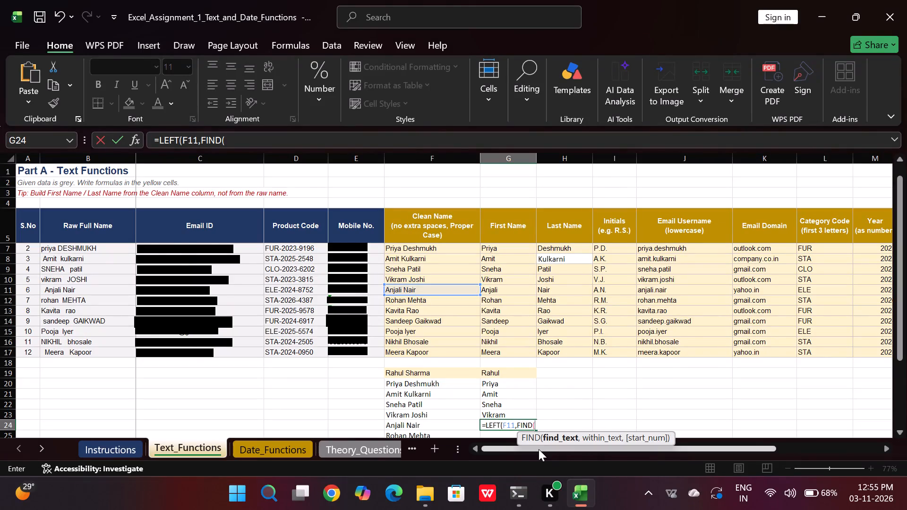
type("\" \"")
key("comma")
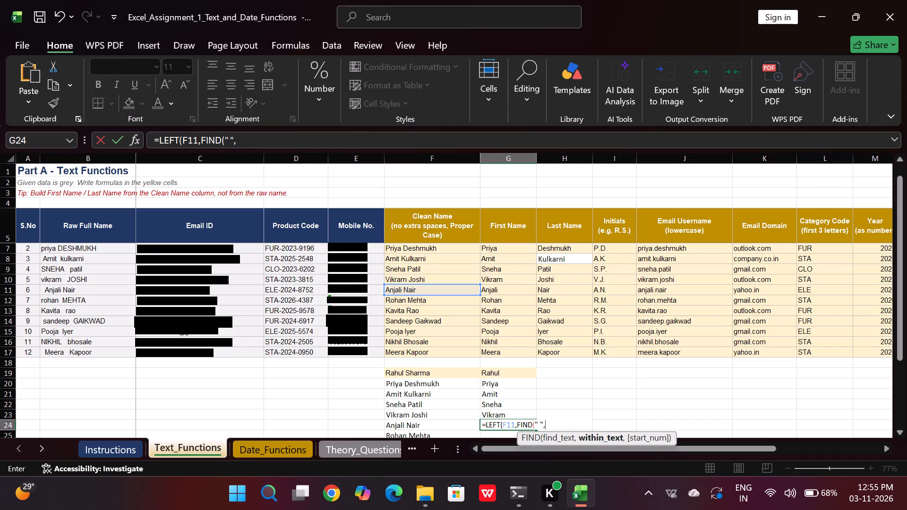
left_click(426, 286)
left_click(426, 290)
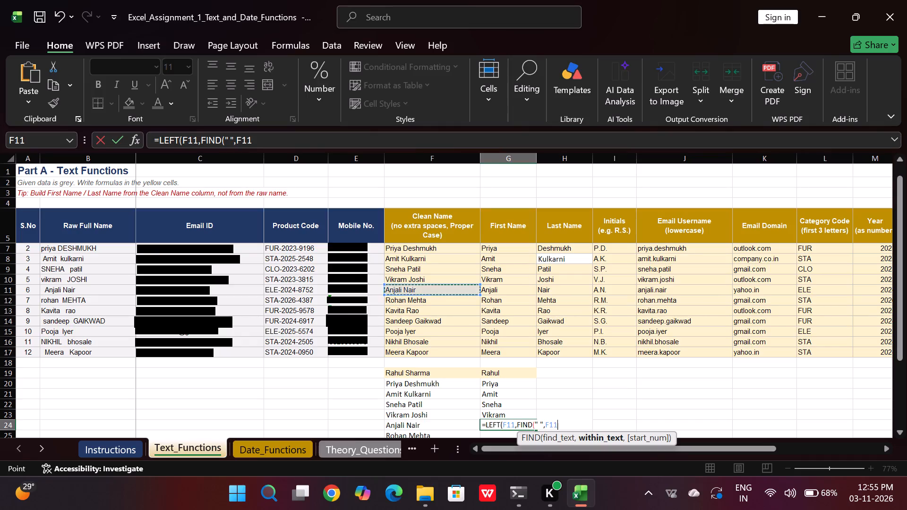
type("))")
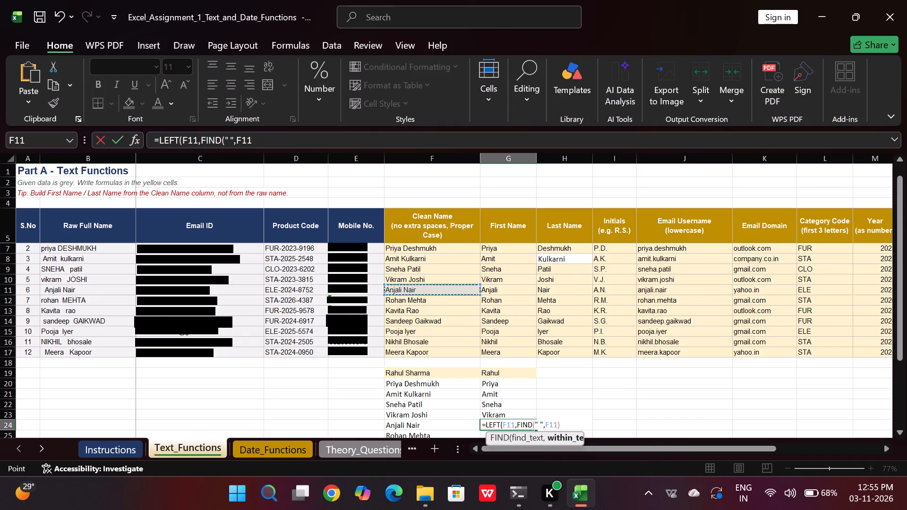
key("Return")
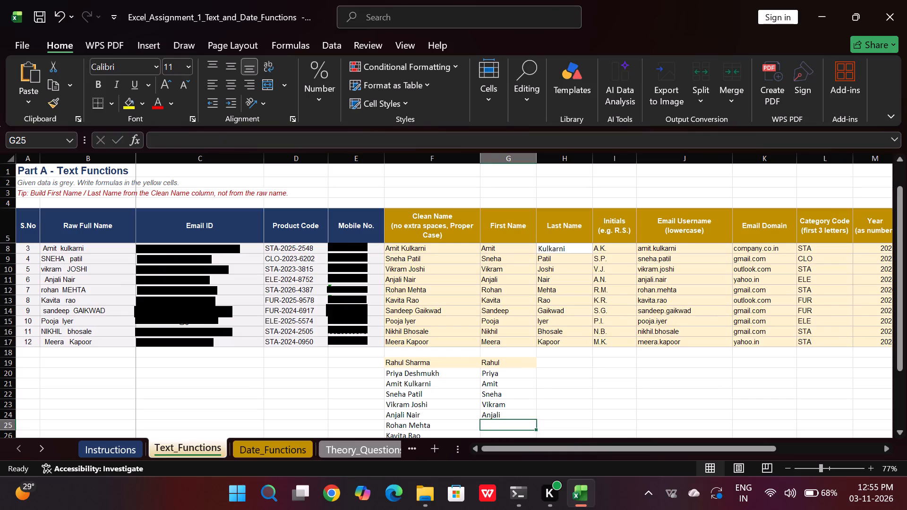
Enter =LEFT(F12,FIND(" ",F12)) in cell G25 to extract the first name from the seventh clean name.
key("equal")
type("left")
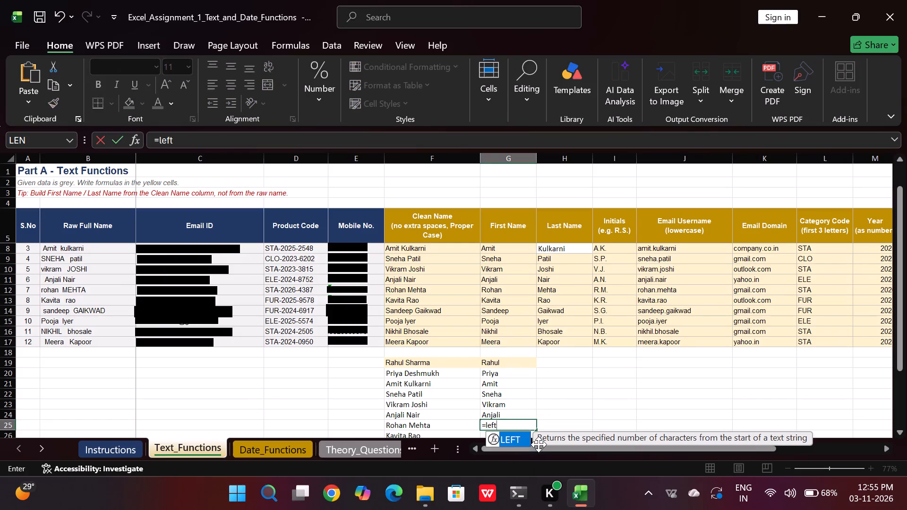
double_click(509, 436)
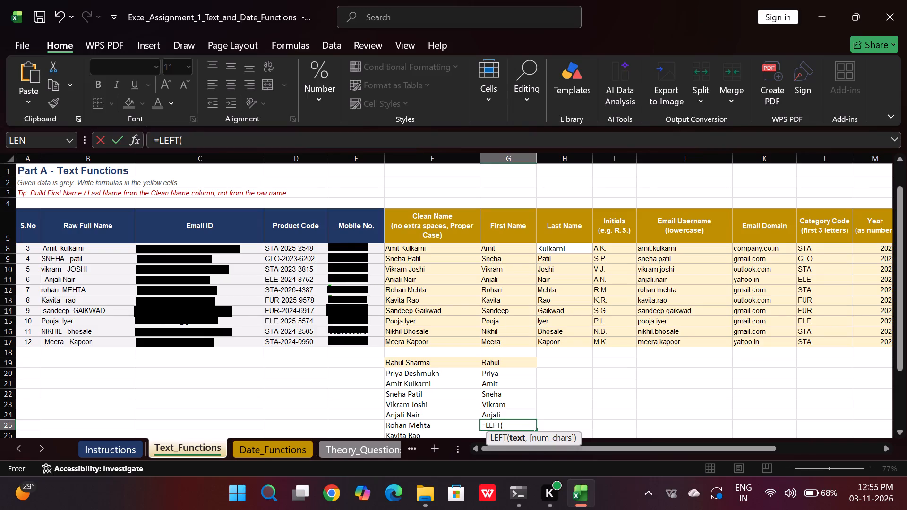
left_click(411, 291)
key("comma")
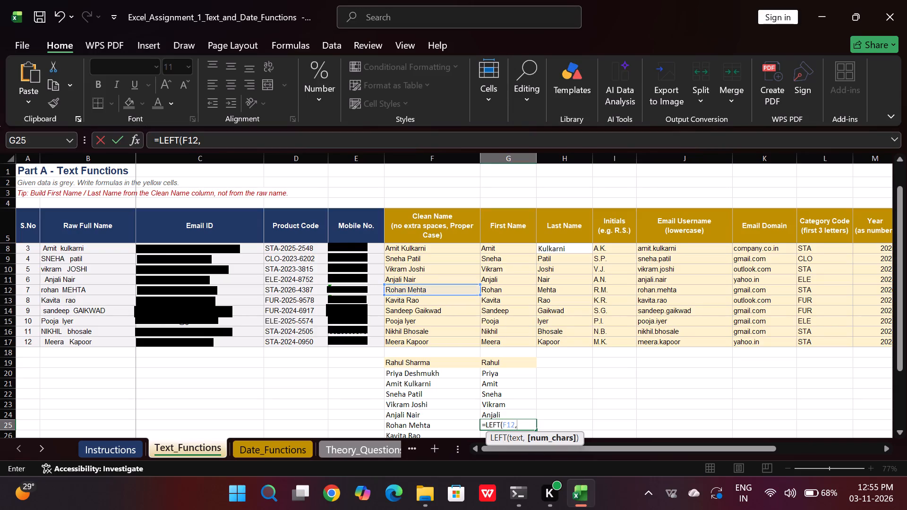
type("find")
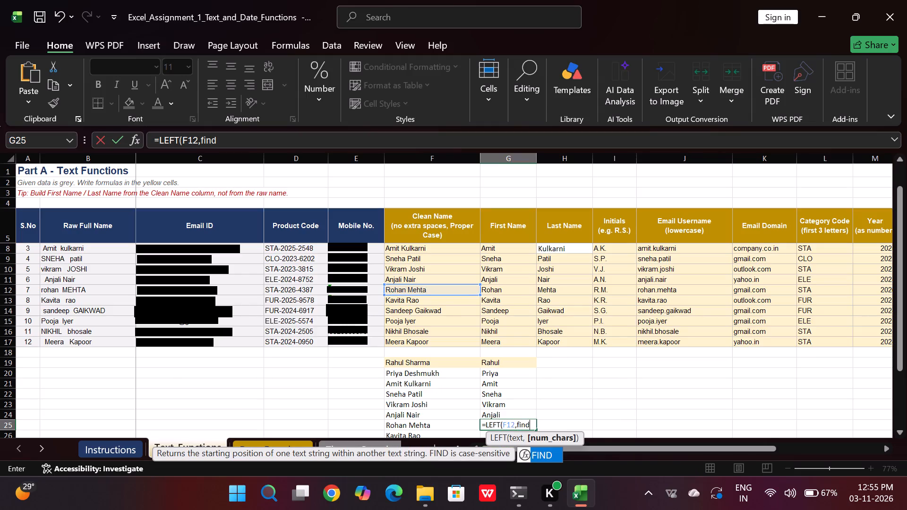
double_click(542, 457)
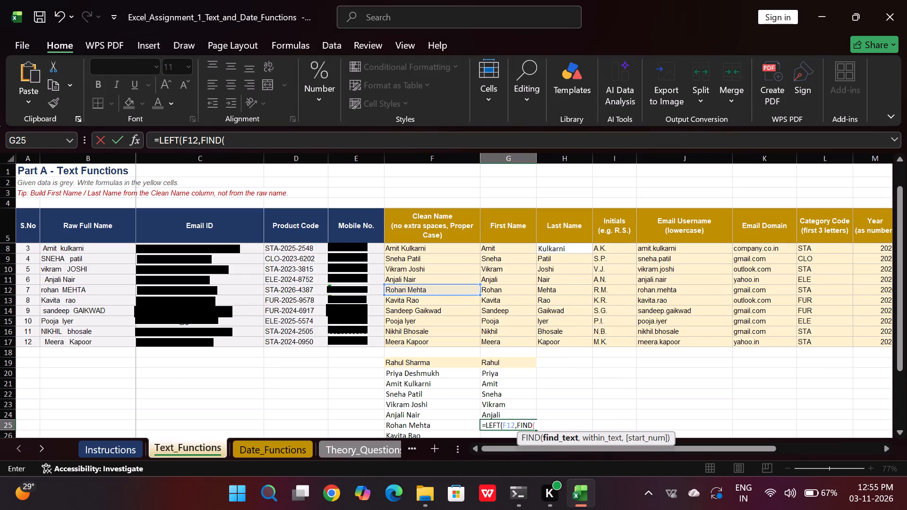
type("\" \"")
key("comma")
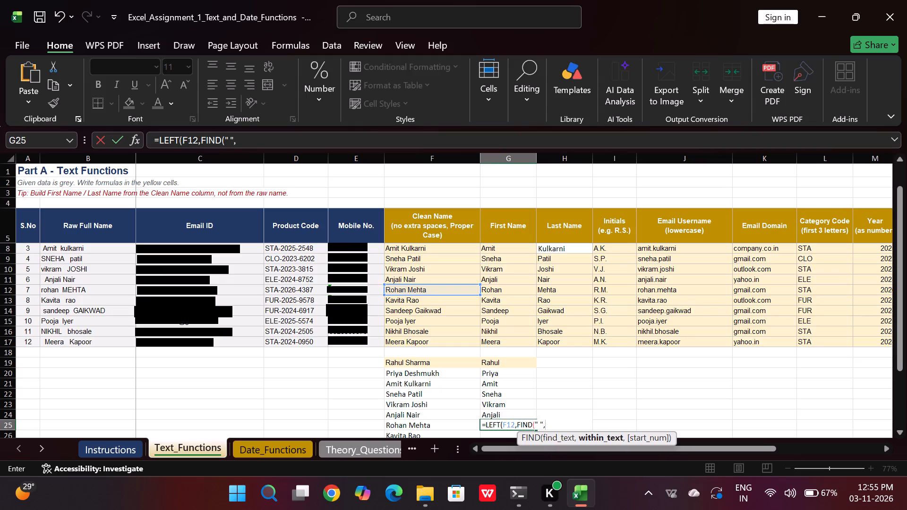
left_click(447, 290)
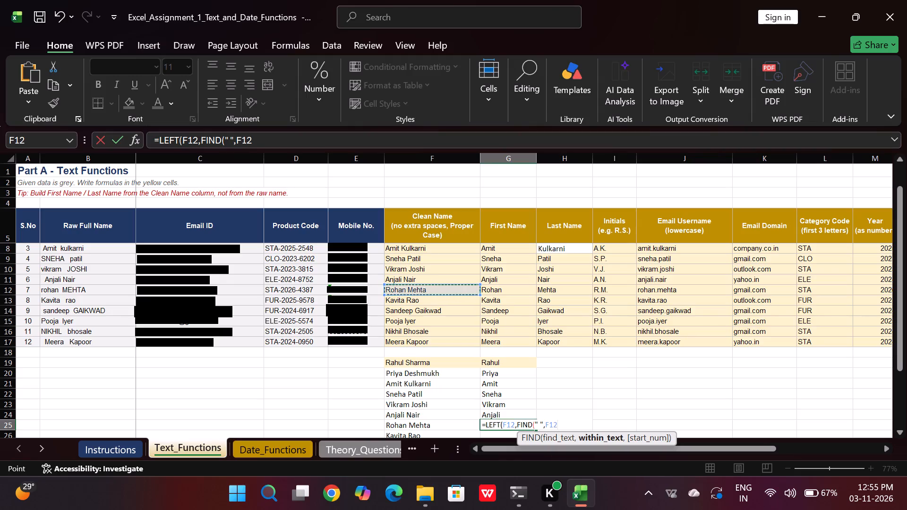
type("))")
key("Return")
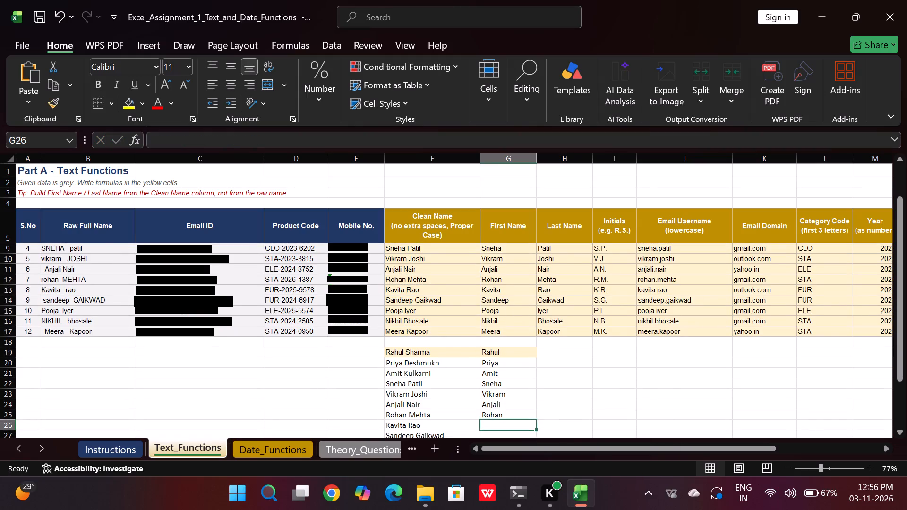
Enter =LEFT(F13,FIND(" ",F13)) in cell G26 to extract the first name from the eighth clean name.
type("=left")
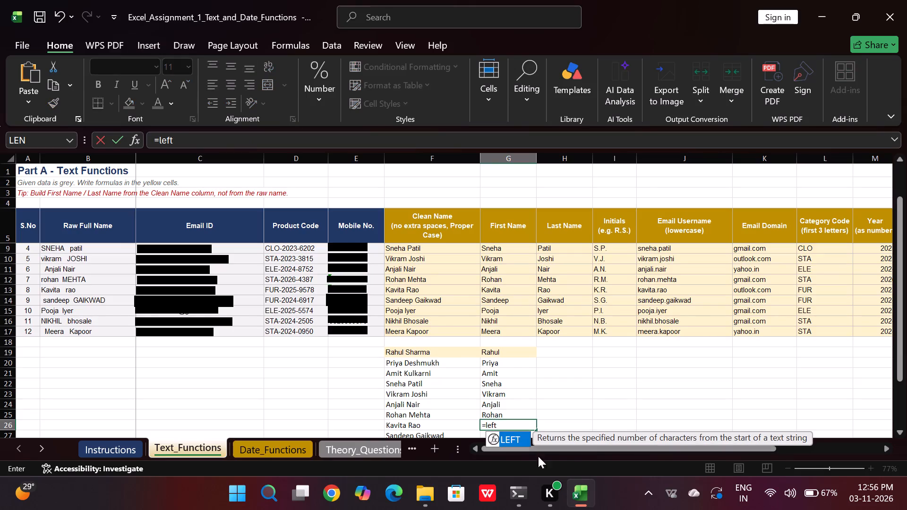
double_click(509, 437)
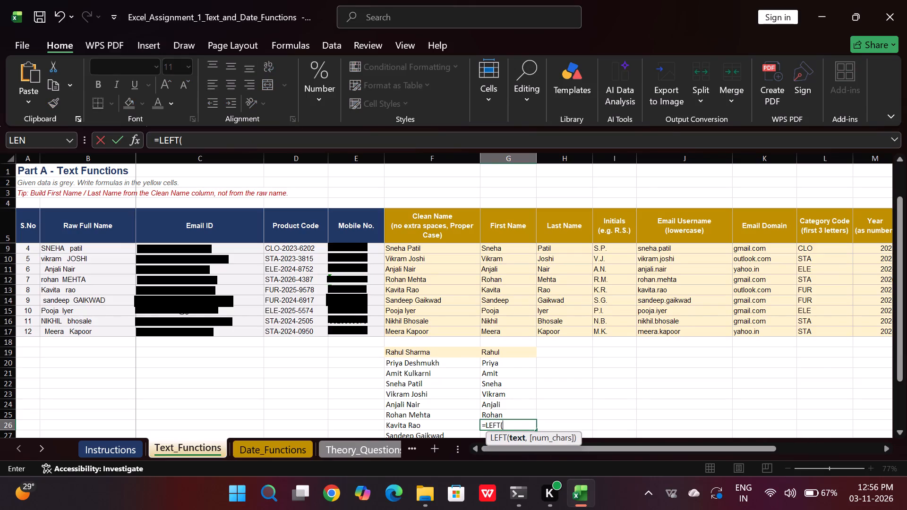
left_click(412, 290)
type(",fid")
key("BackSpace")
type("nd")
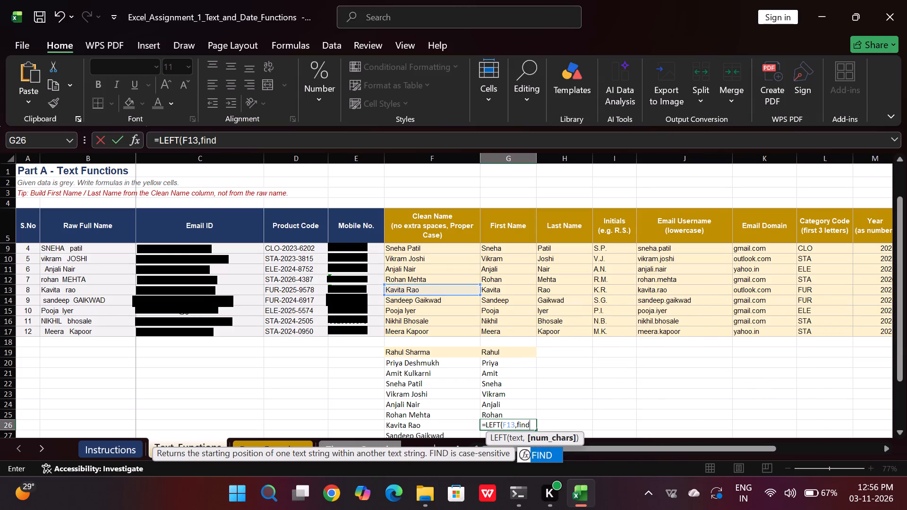
double_click(547, 449)
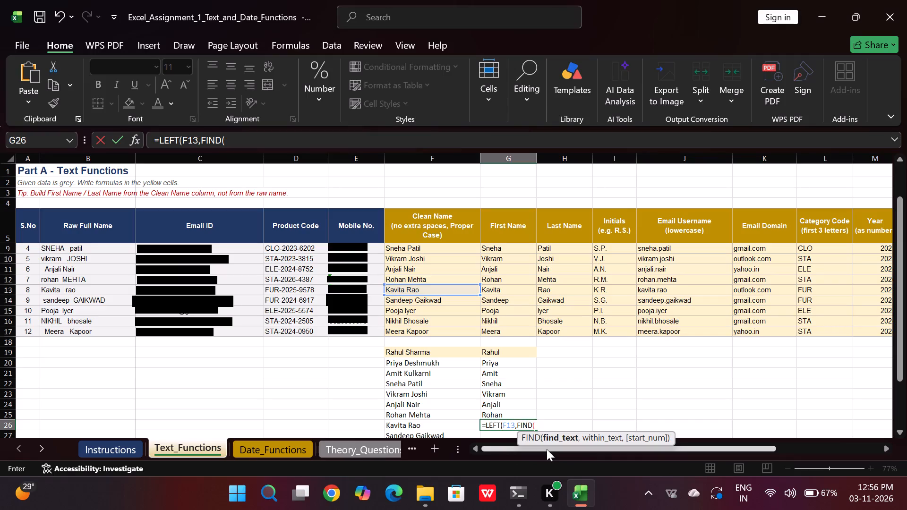
type("\" \"")
key("comma")
key("f")
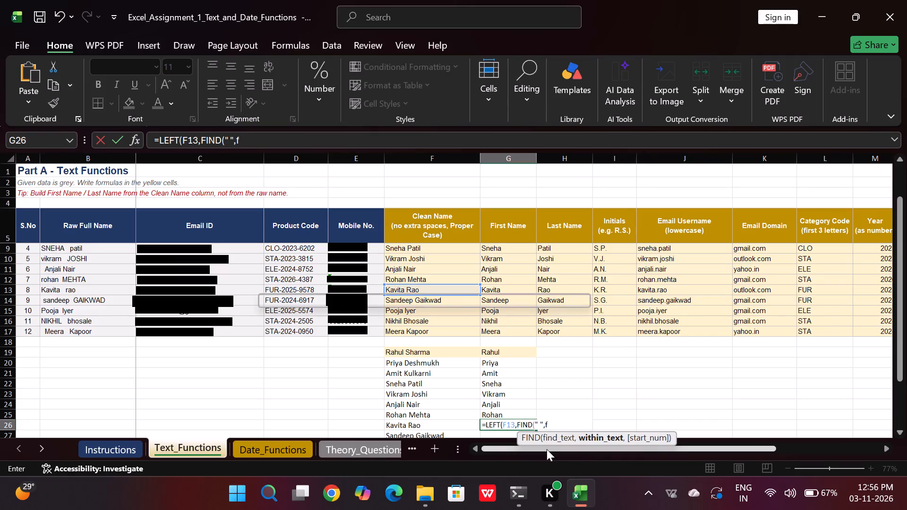
key("BackSpace")
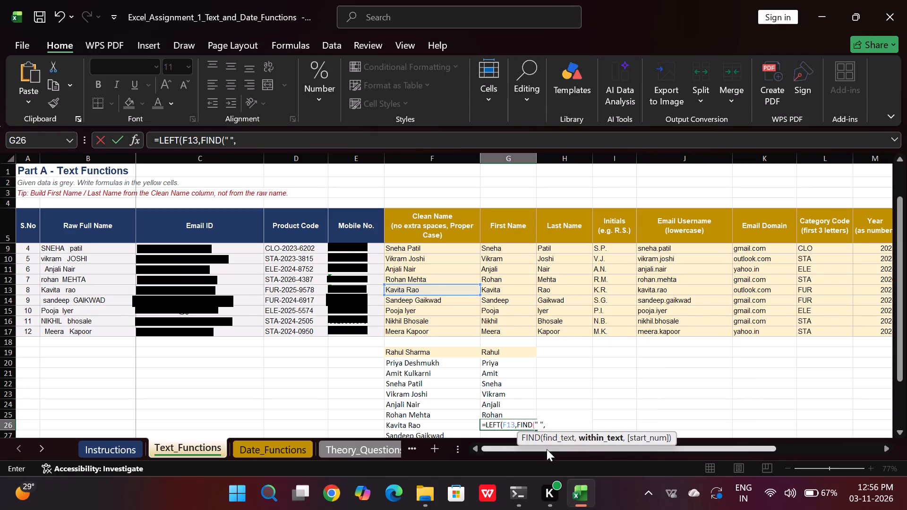
double_click(434, 287)
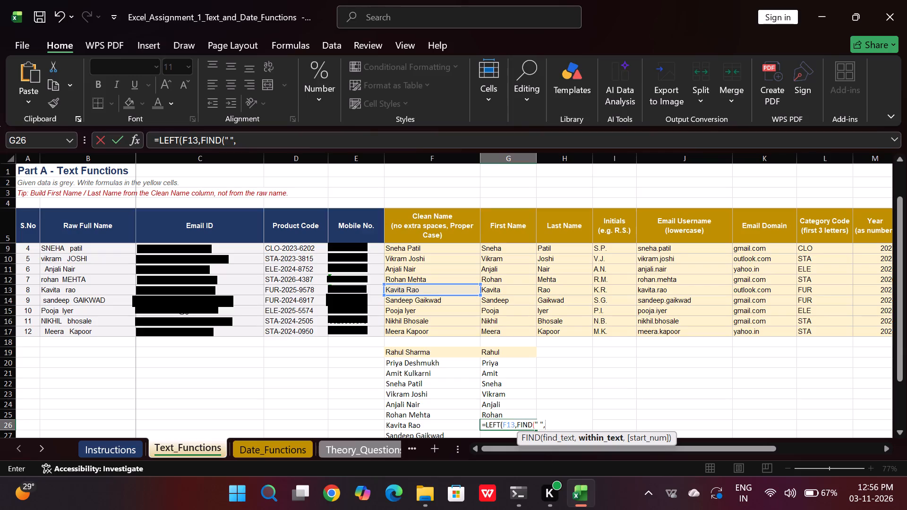
double_click(431, 290)
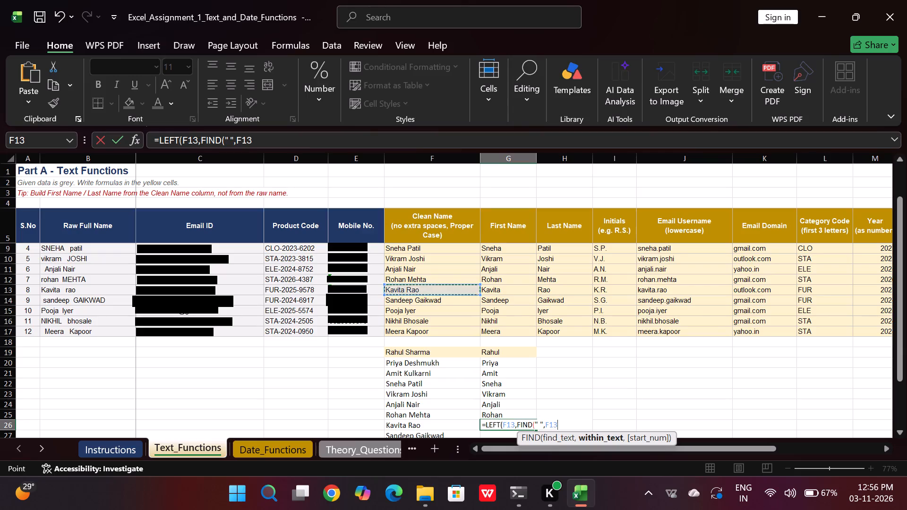
left_click(431, 290)
type("))")
key("Return")
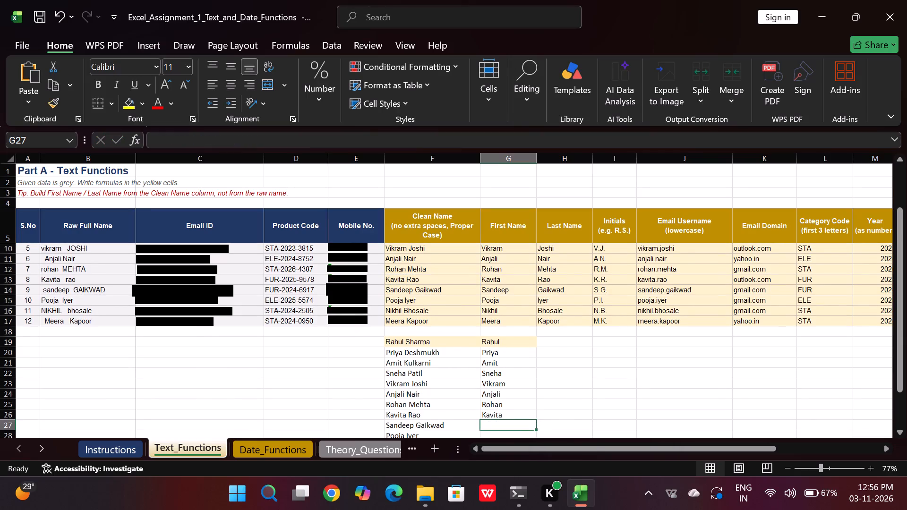
Enter =LEFT(F14,FIND(" ",F14)) in cell G27 to extract the first name from the ninth clean name.
key("equal")
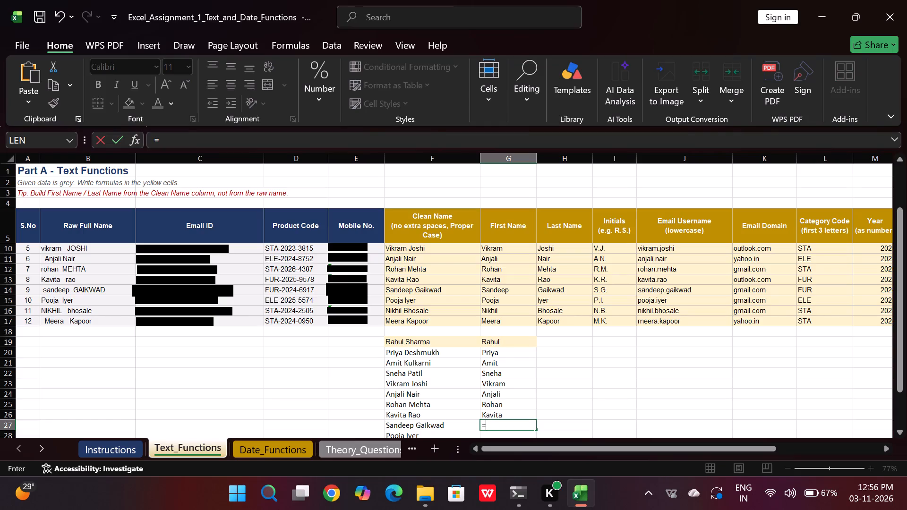
type("left")
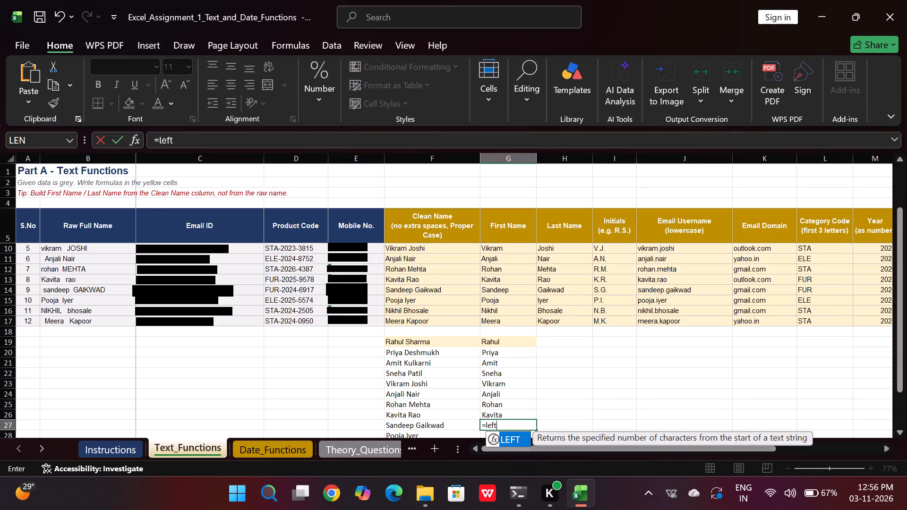
double_click(514, 436)
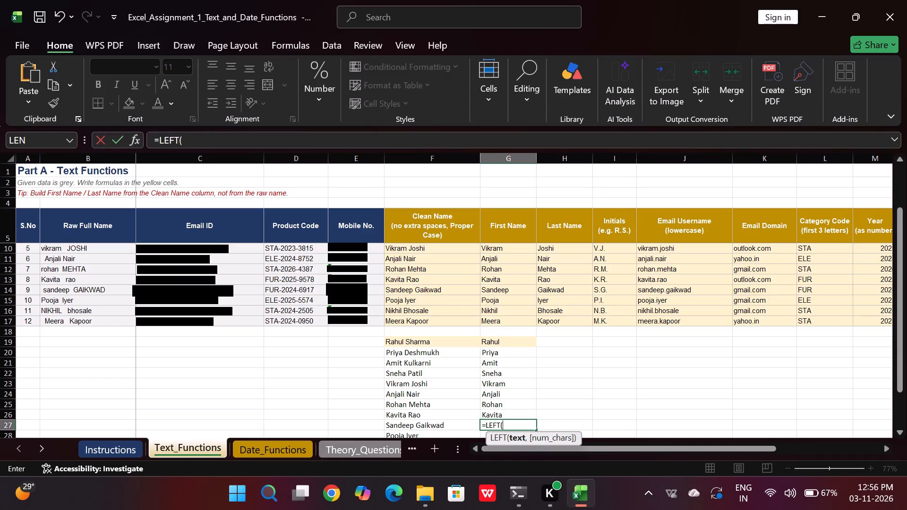
left_click(401, 291)
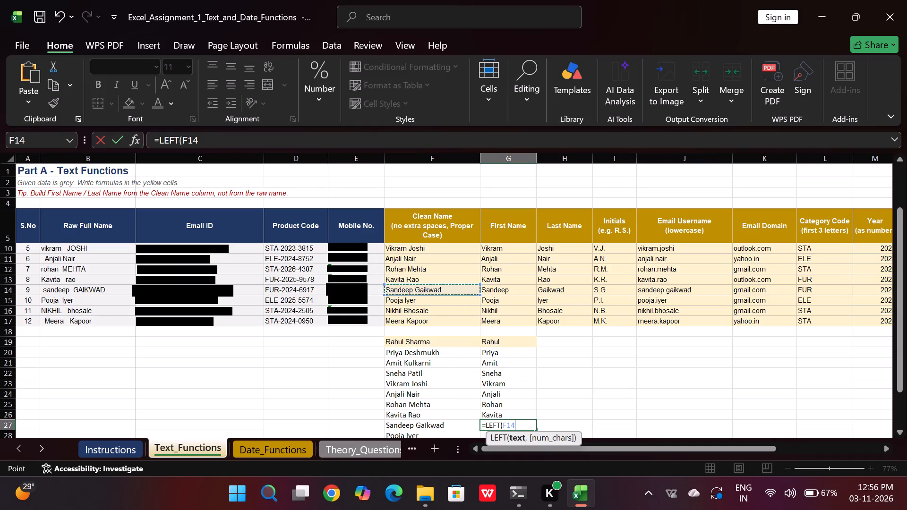
key("comma")
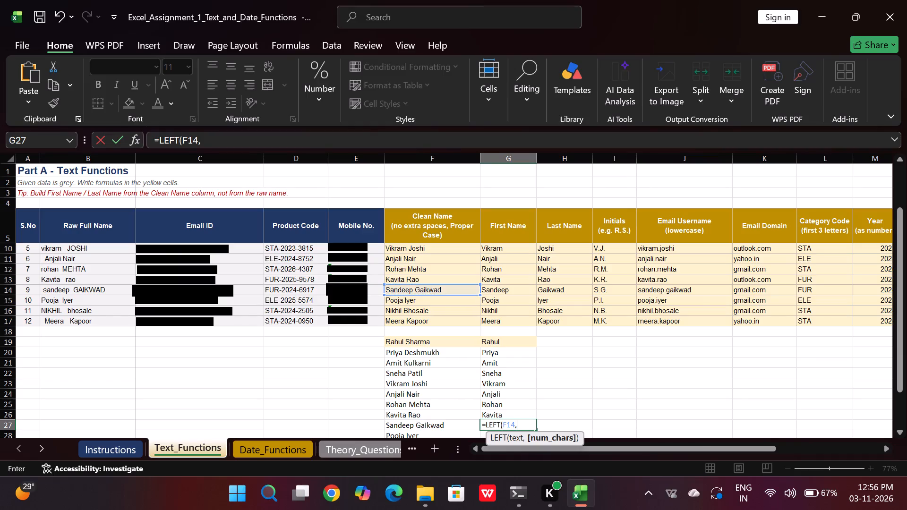
type("find")
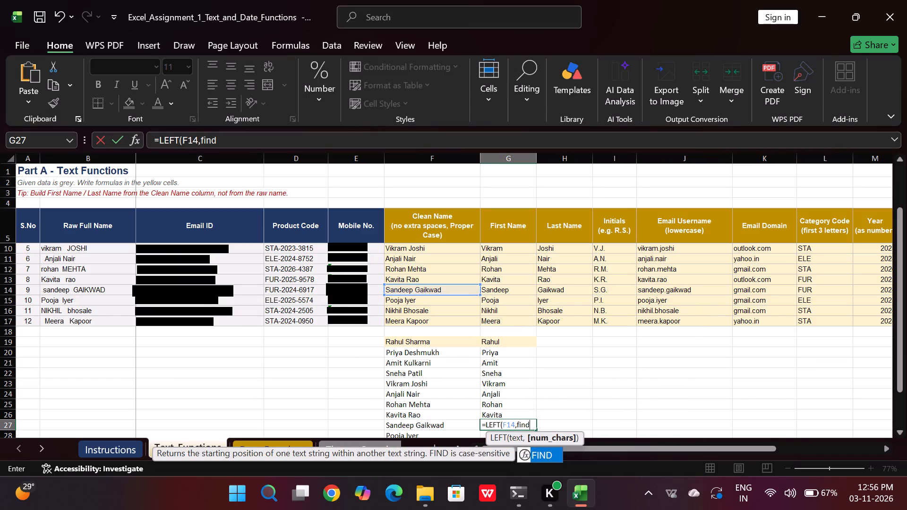
double_click(549, 453)
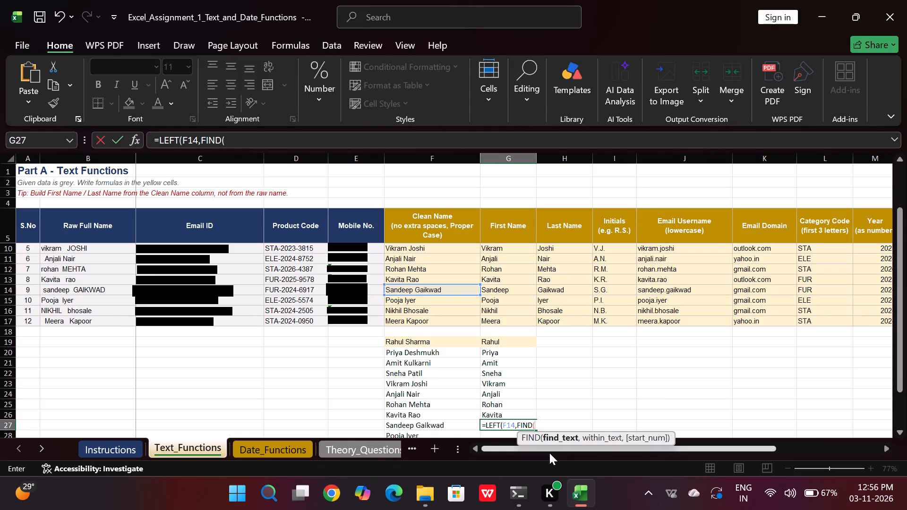
type("\" \"")
key("comma")
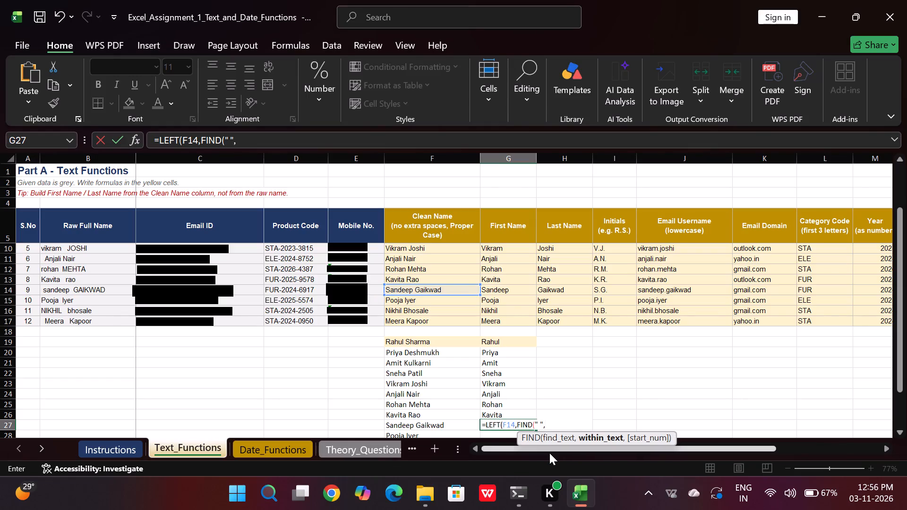
double_click(445, 292)
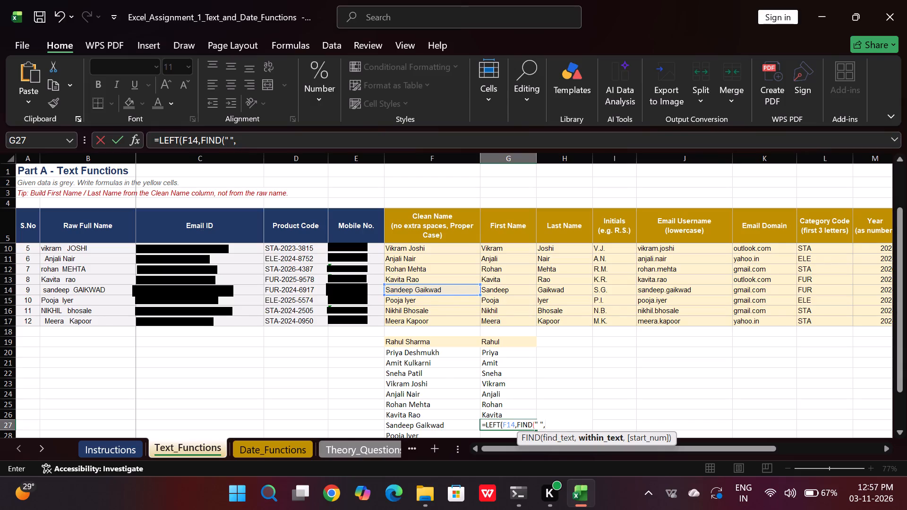
double_click(444, 288)
key("shift+parenright")
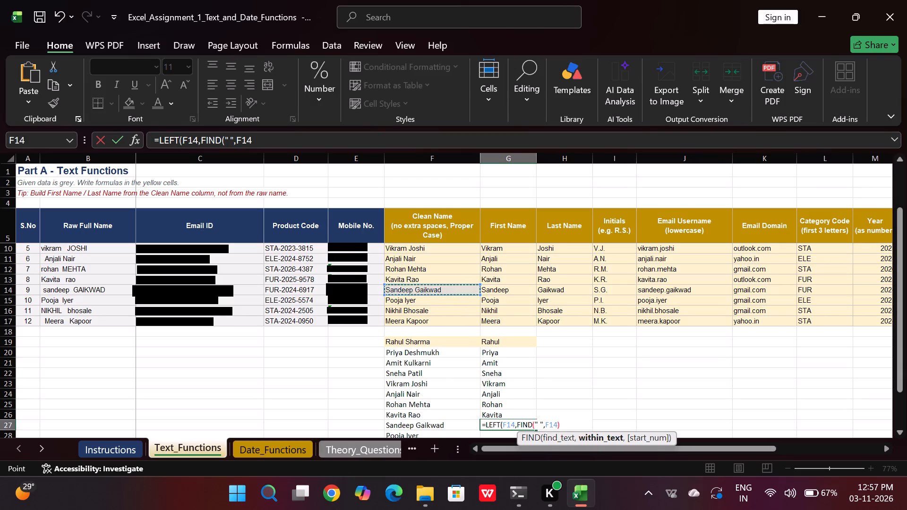
key("shift+parenright")
key("Return")
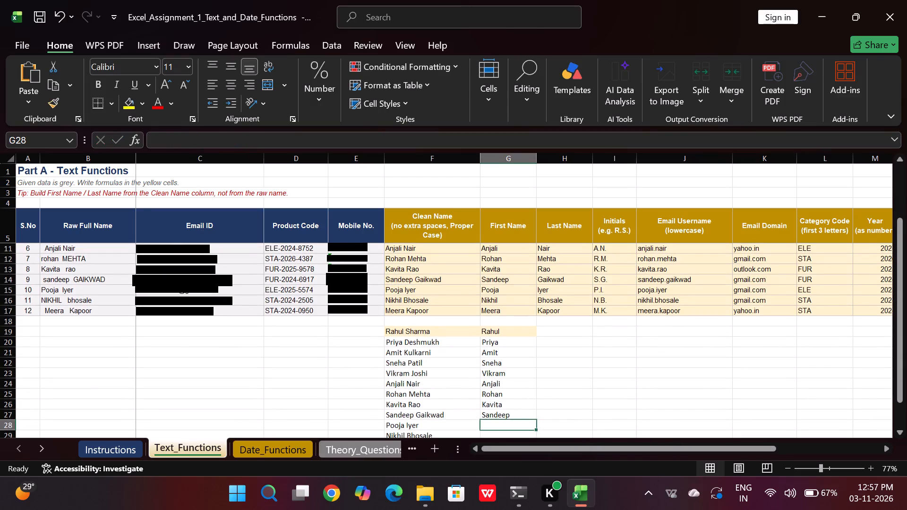
Enter the first-name formula =LEFT(F14,FIND(" ",F14)) in cell G28.
left_click(502, 421)
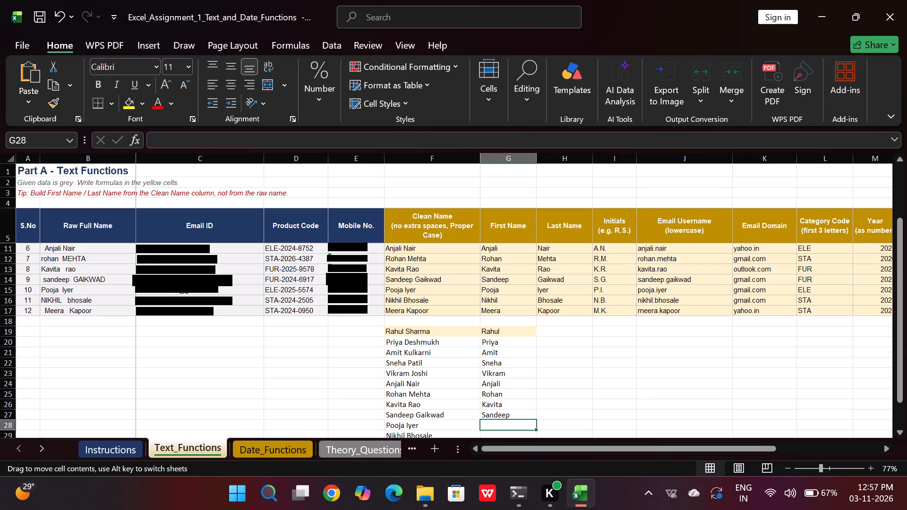
key("equal")
type("left")
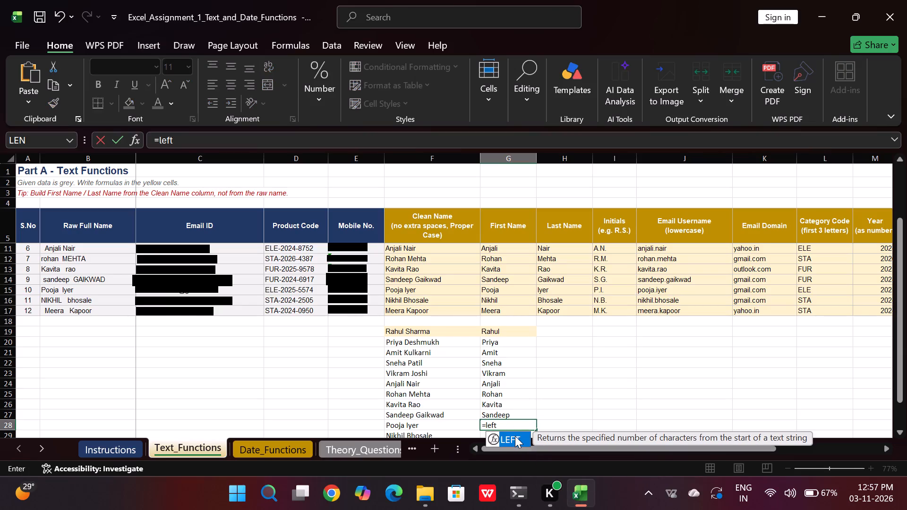
double_click(515, 435)
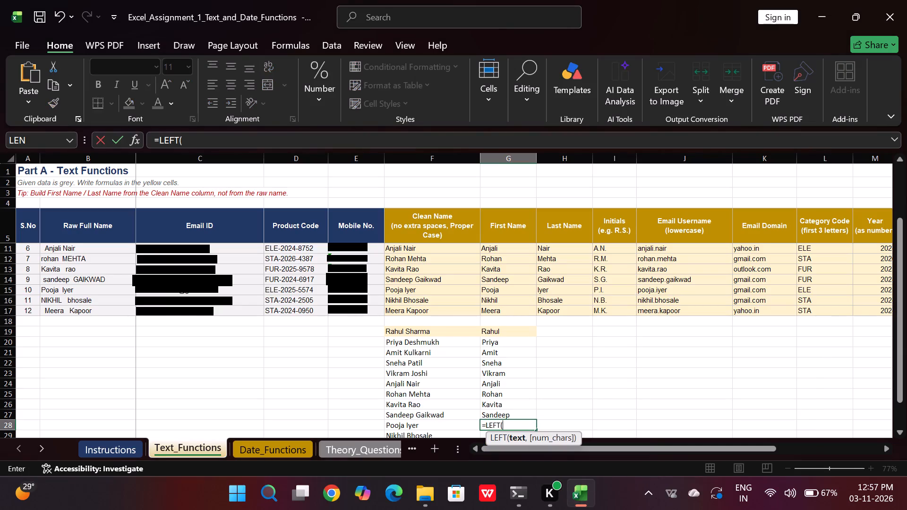
left_click(405, 277)
key("comma")
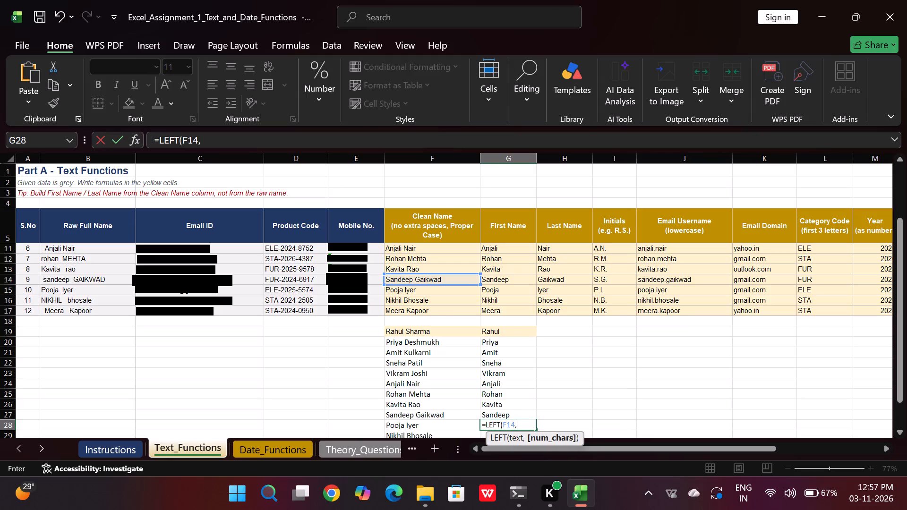
type("find")
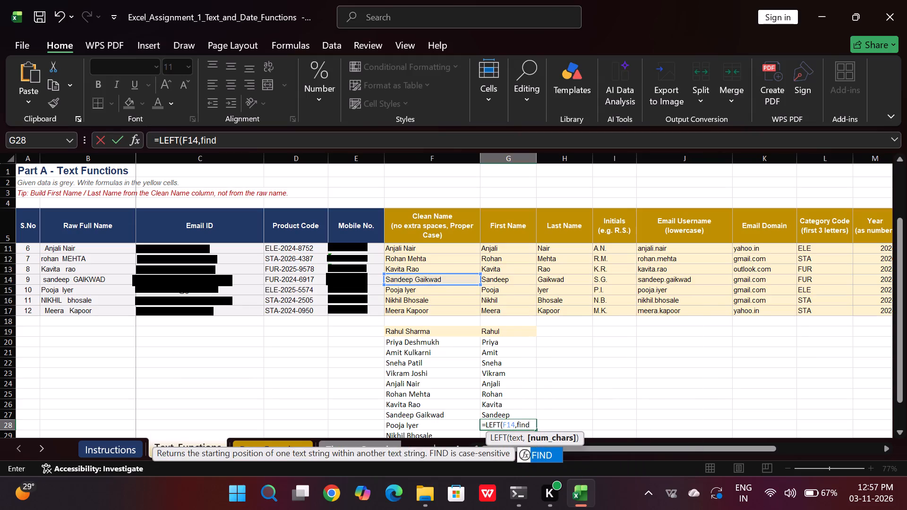
double_click(542, 457)
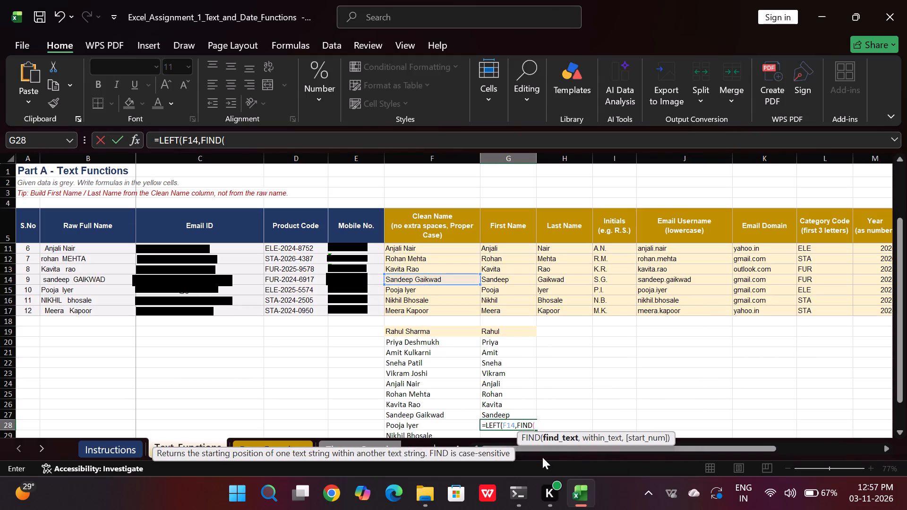
type("\" \"")
key("comma")
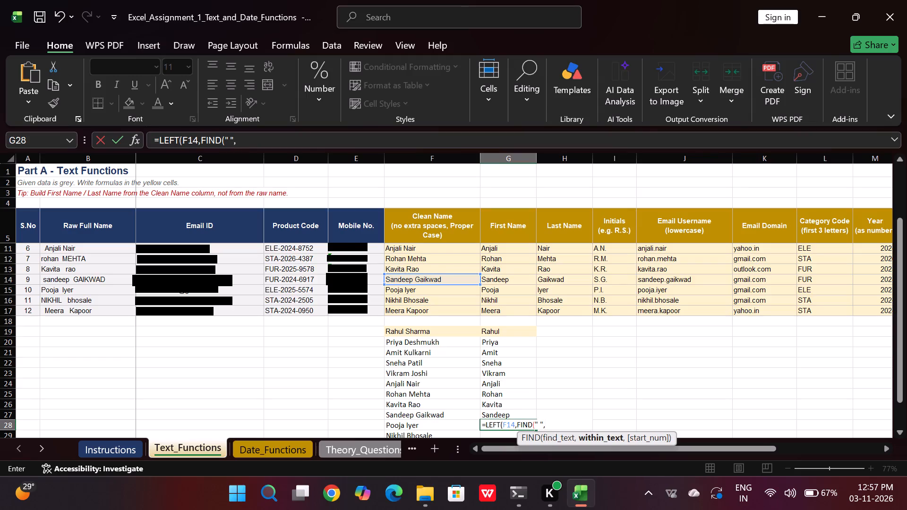
left_click(446, 280)
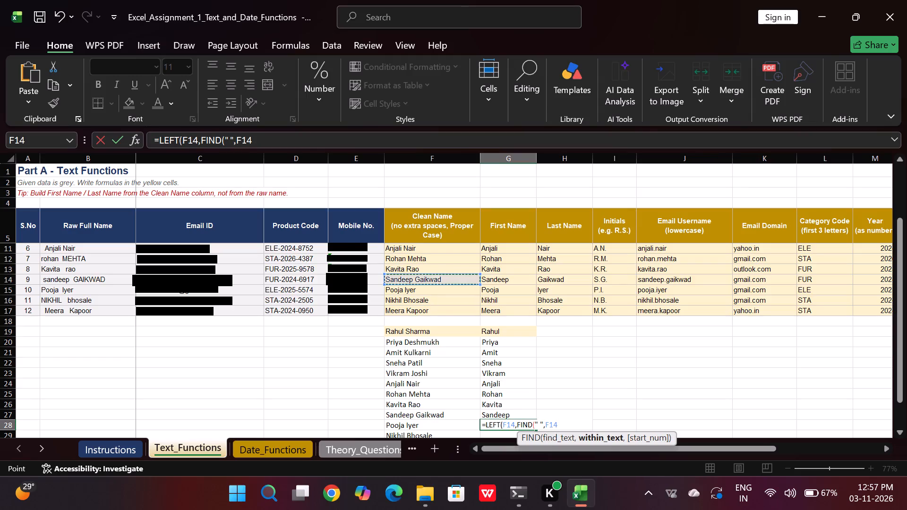
type("))")
key("Return")
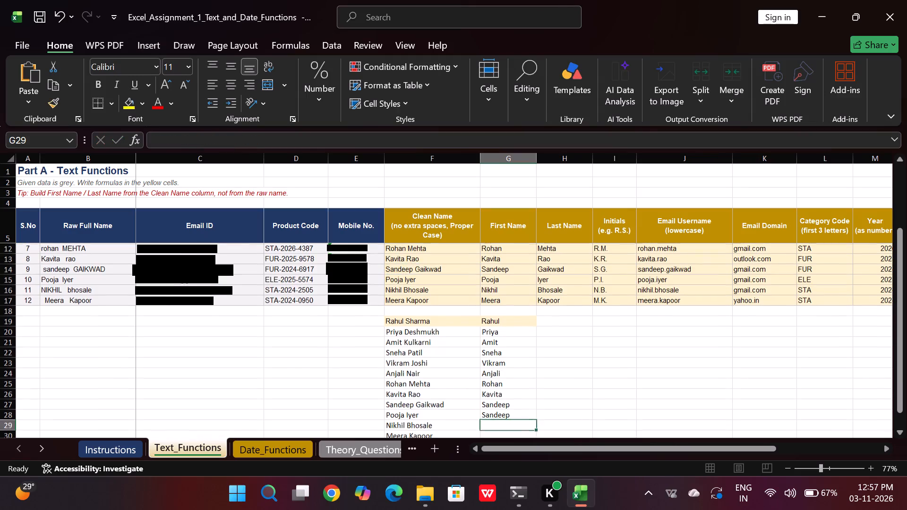
Correct both cell references in the G28 first-name formula, making it =LEFT(F15,FIND(" ",F15)) for the tenth clean name.
double_click(509, 413)
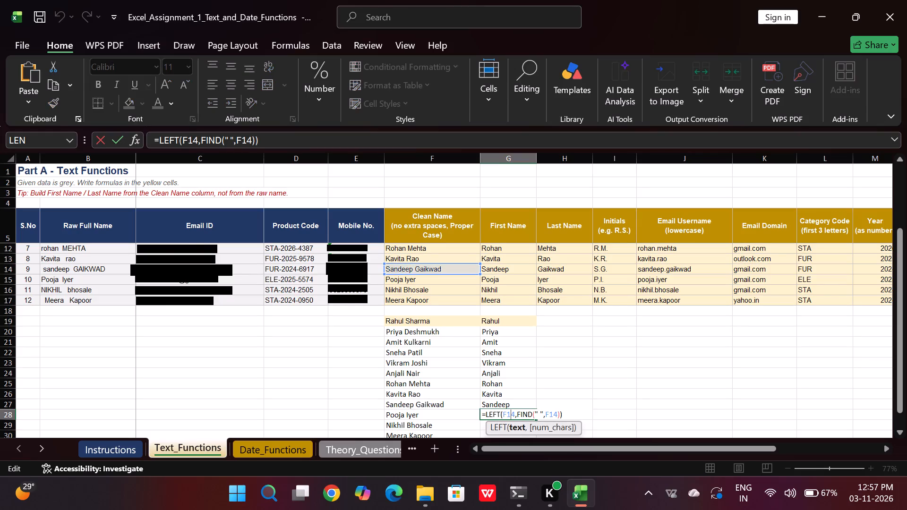
left_click(513, 413)
key("BackSpace")
key("5")
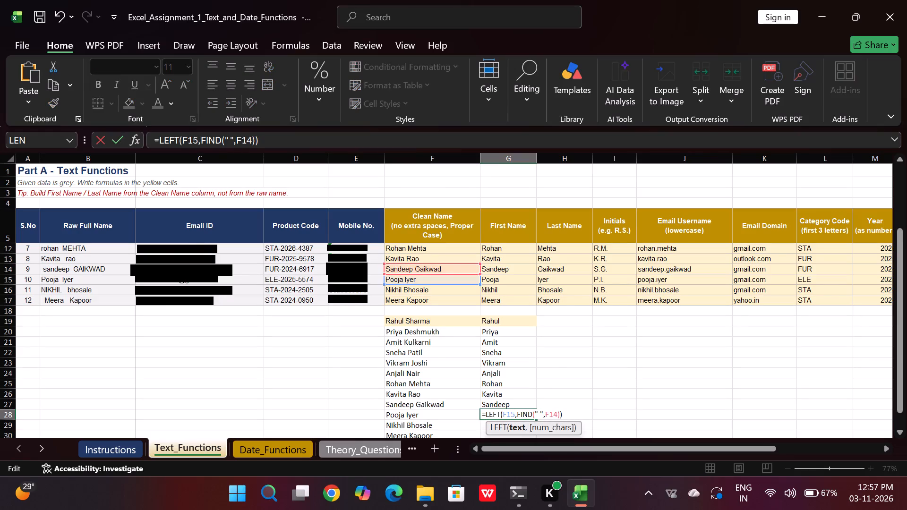
key("Right")
key("Right")
key("Right")
key("Right")
key("Right")
key("Right")
key("Right")
key("Right")
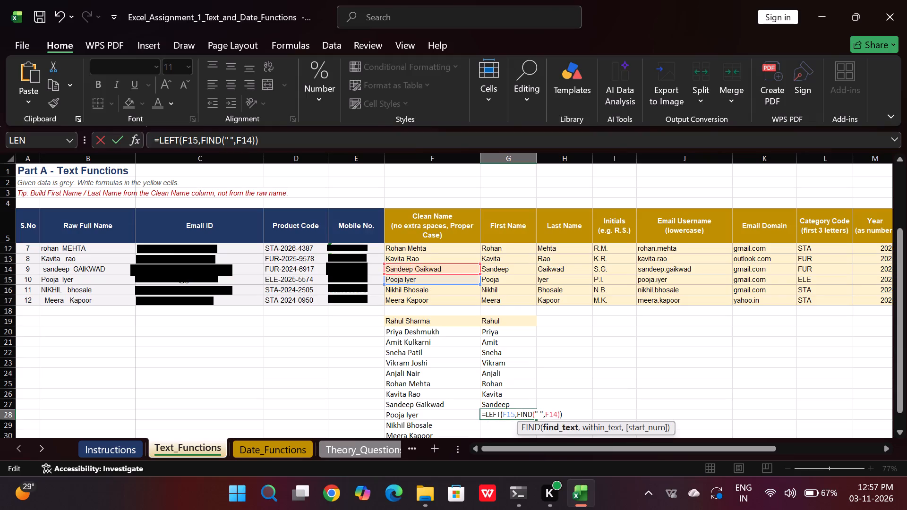
key("Right")
key("Right")
key("Right")
key("Right")
key("Right")
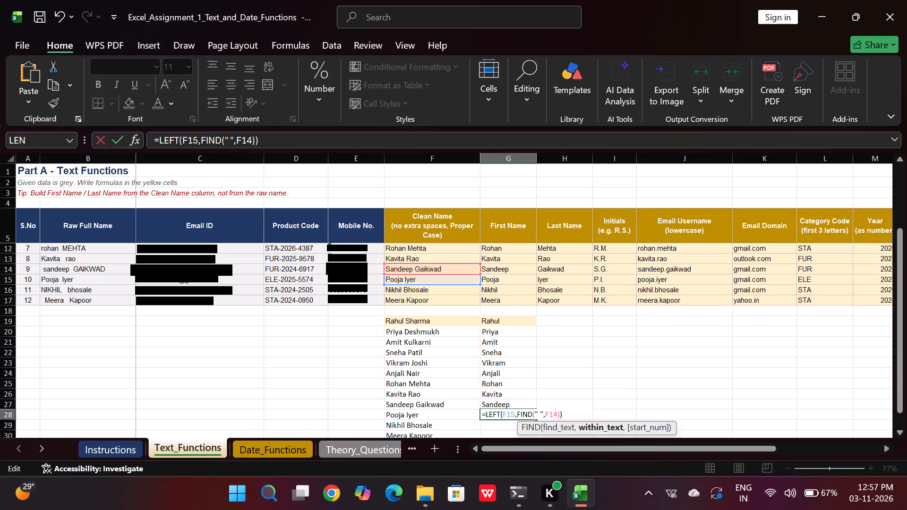
key("BackSpace")
key("5")
key("Return")
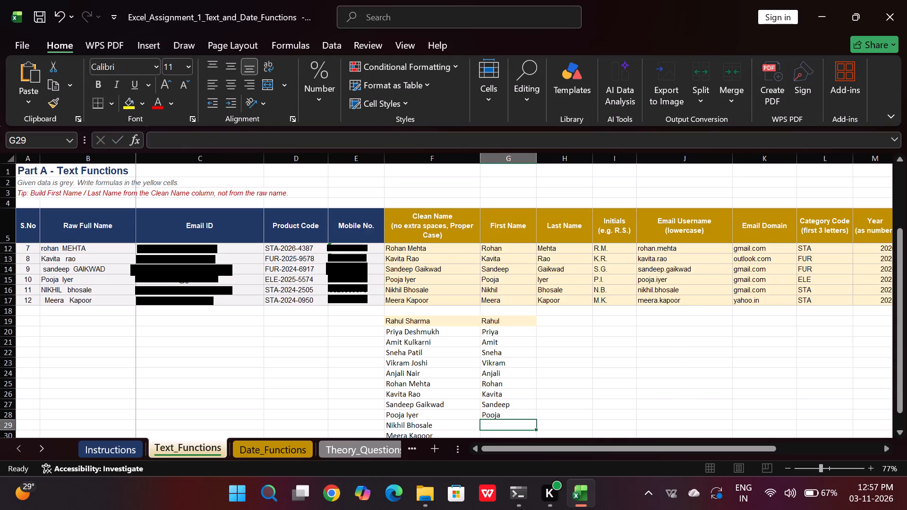
Enter =LEFT(F16,FIND(" ",F16)) in cell G29 to extract the first name from the eleventh clean name.
left_click(504, 422)
key("equal")
type("left")
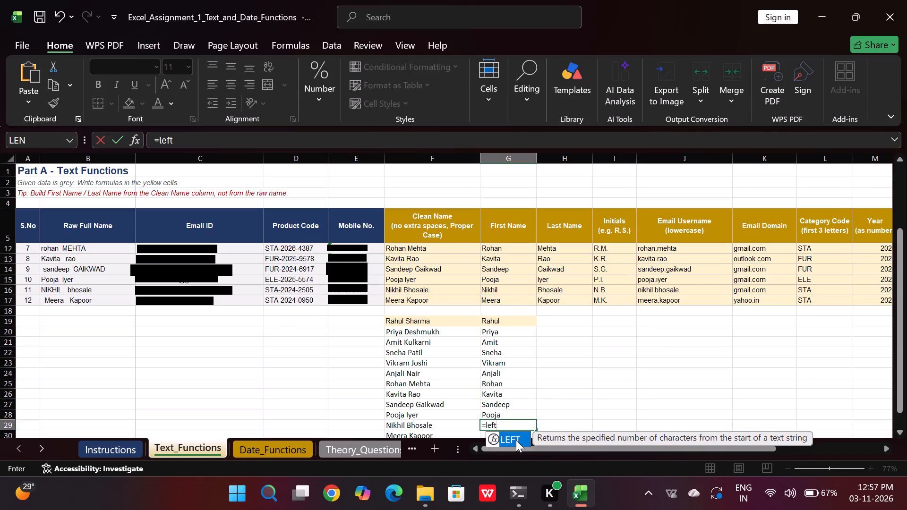
double_click(516, 440)
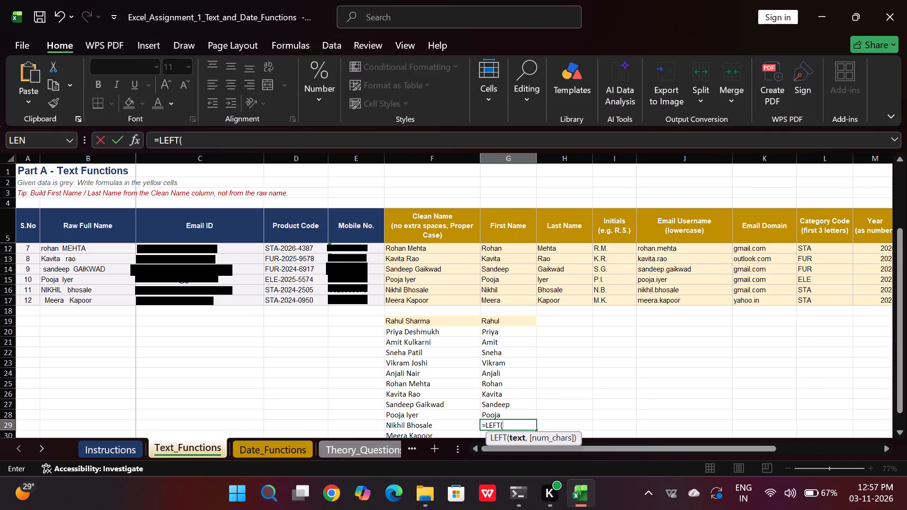
left_click(417, 292)
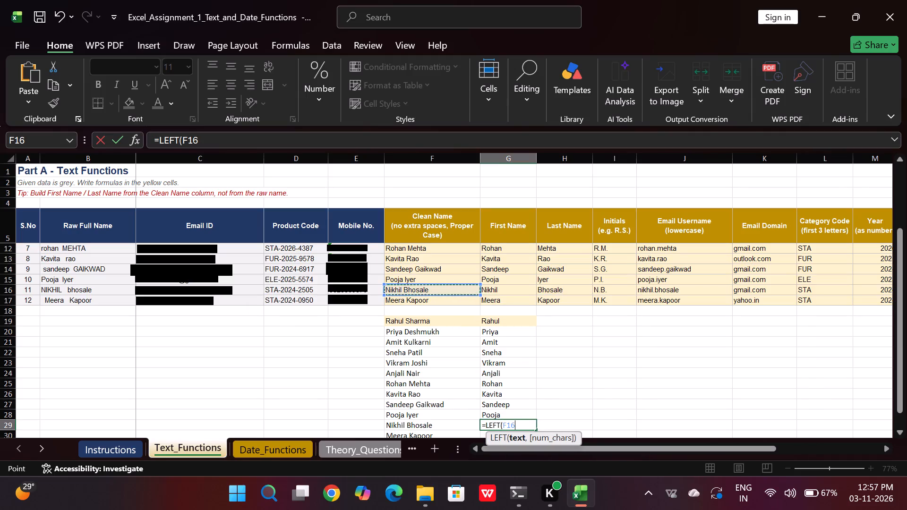
key("comma")
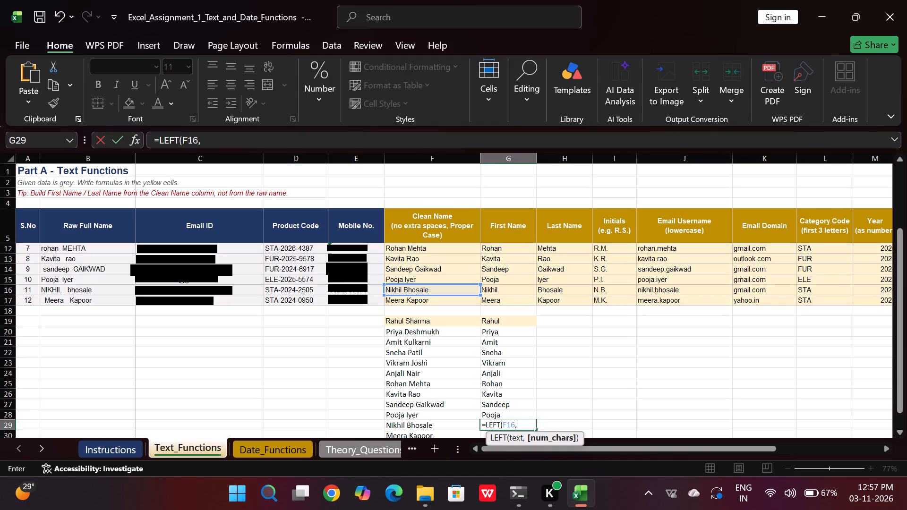
type("find")
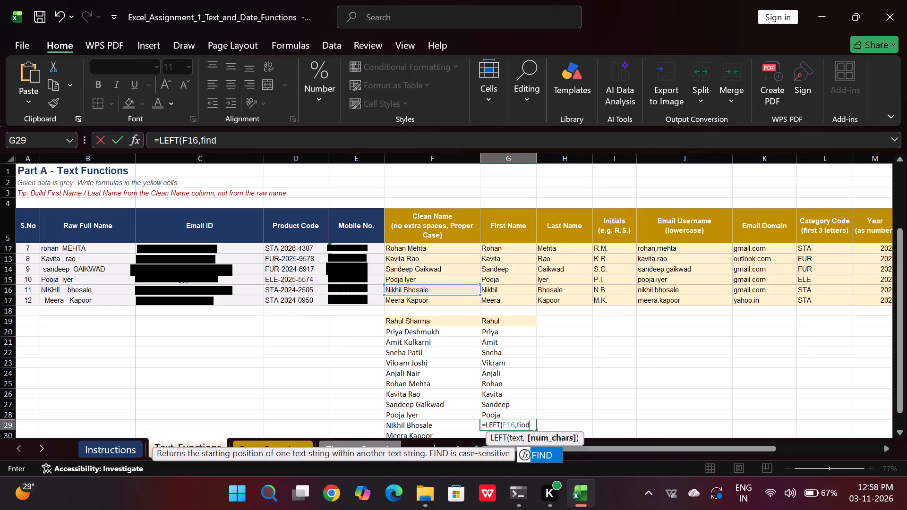
double_click(538, 452)
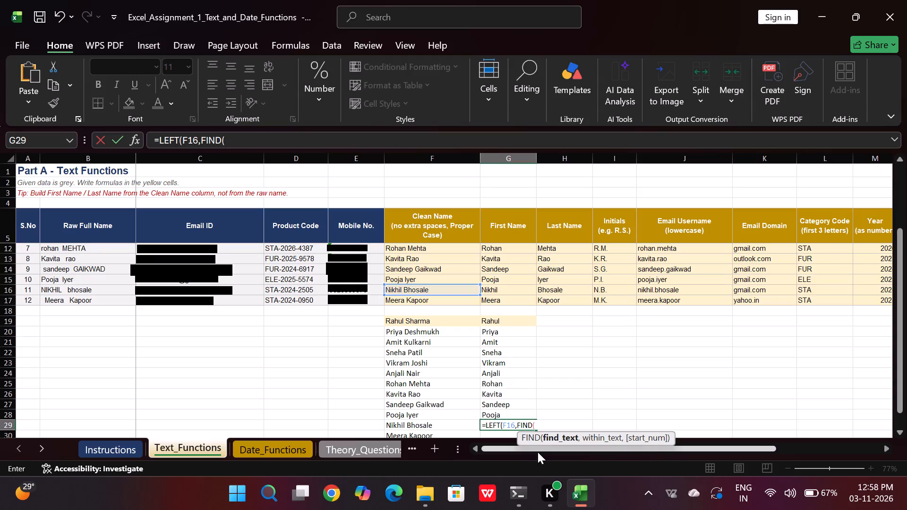
key("shift+quotedbl")
key("space")
type("\"")
key("comma")
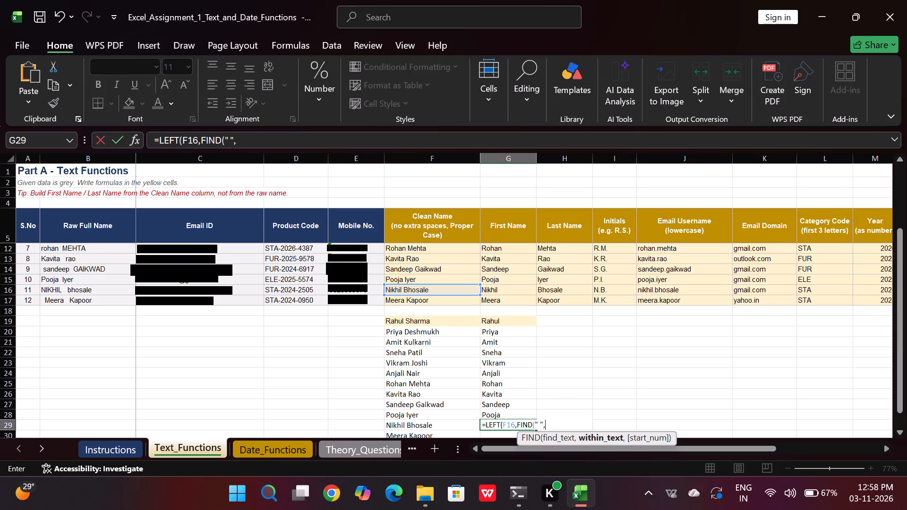
left_click(418, 289)
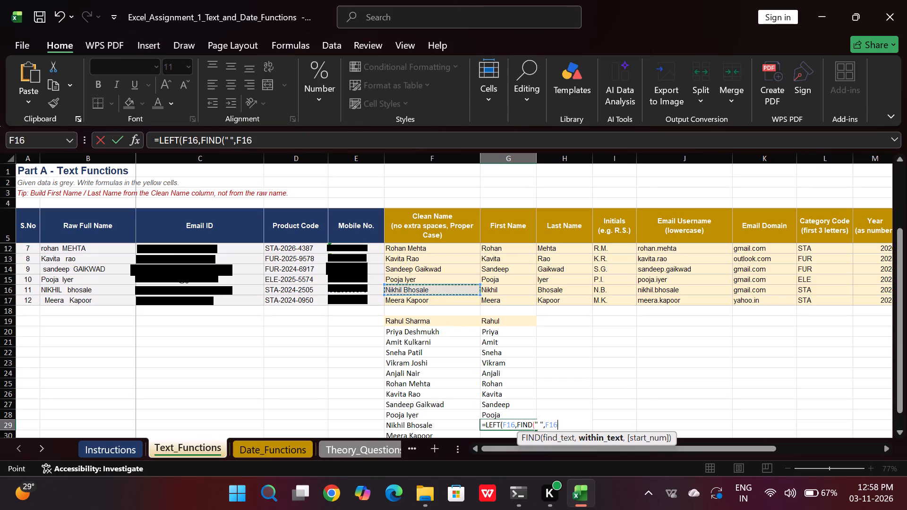
key("shift+parenright")
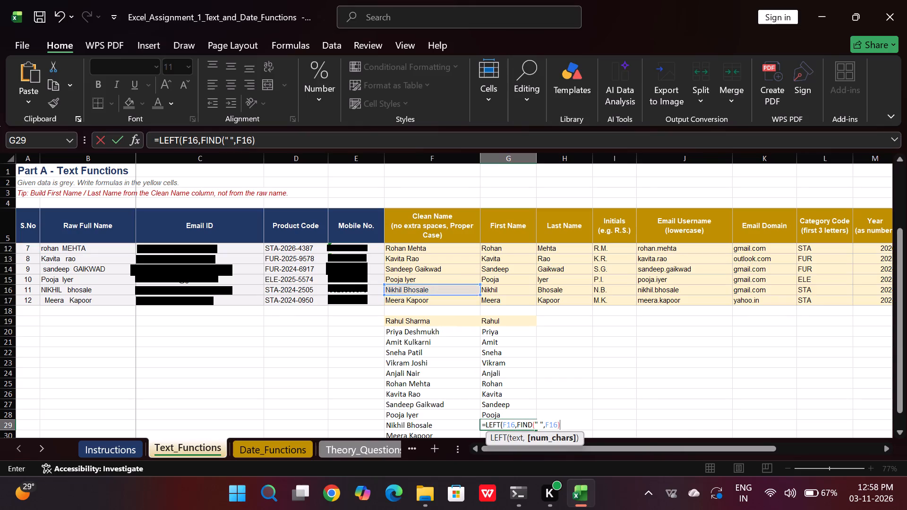
key("shift+parenright")
key("Return")
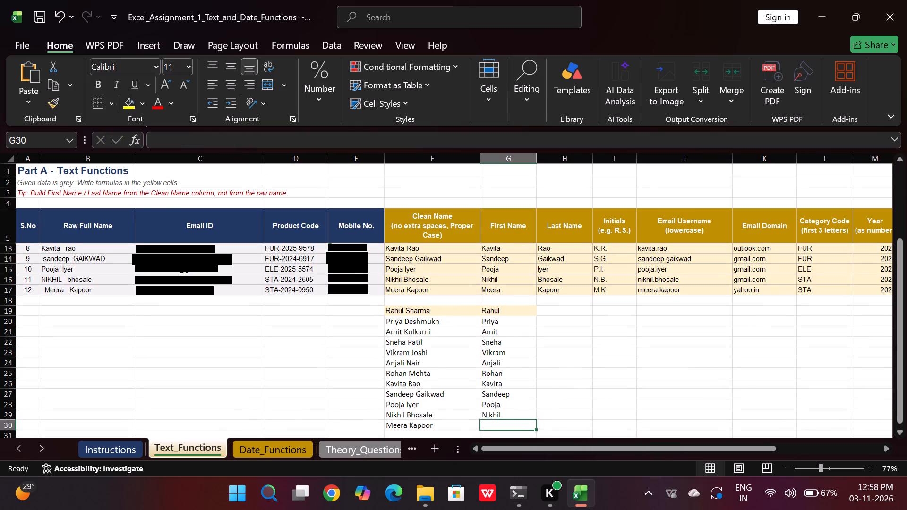
Enter the first-name formula =LEFT(F30,FIND(" ",F17)) in cell G30 for the twelfth clean name.
left_click(494, 425)
key("equal")
type("left")
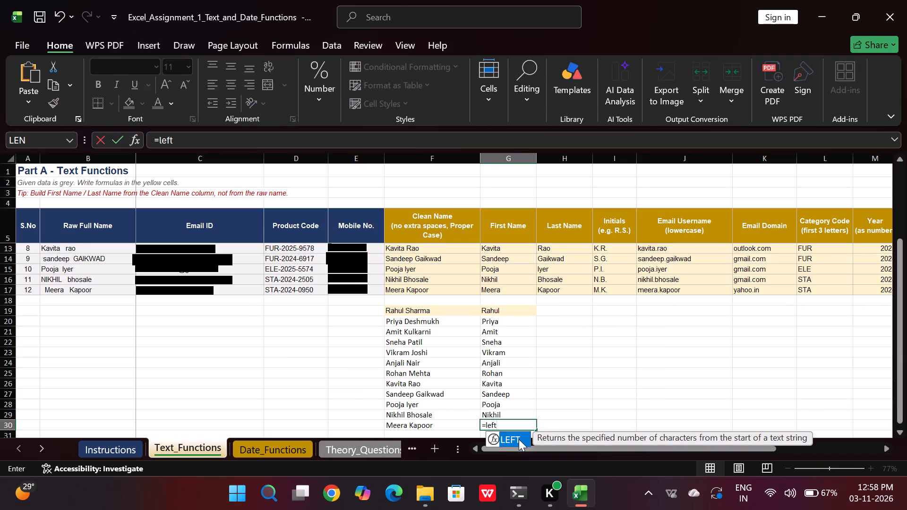
double_click(519, 439)
left_click(432, 423)
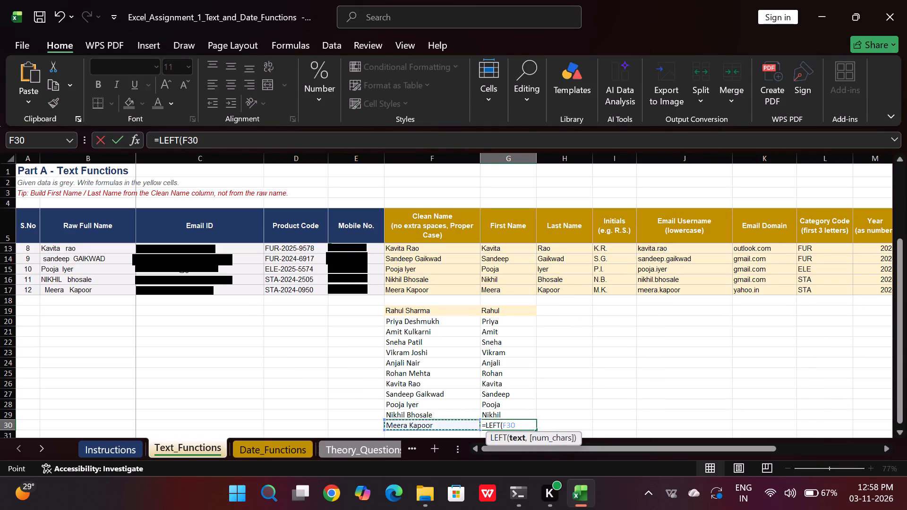
key("comma")
type("find")
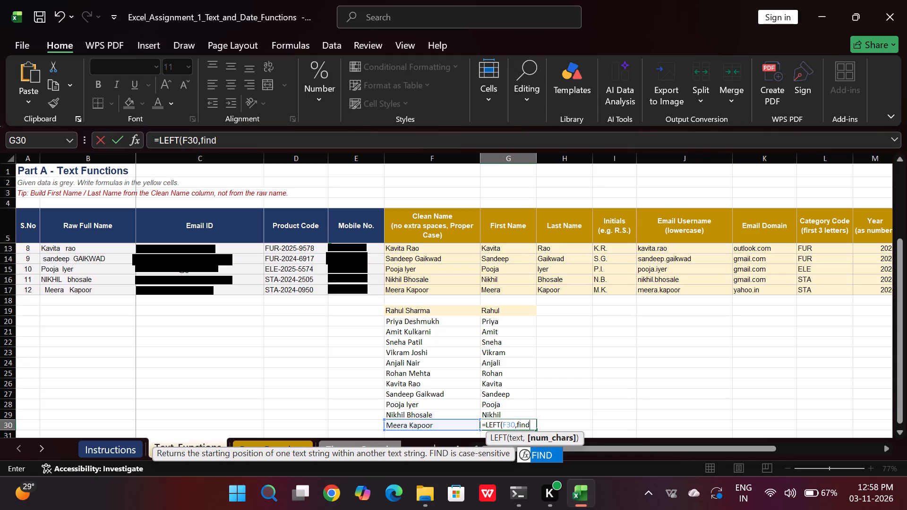
double_click(552, 456)
key("shift+quotedbl")
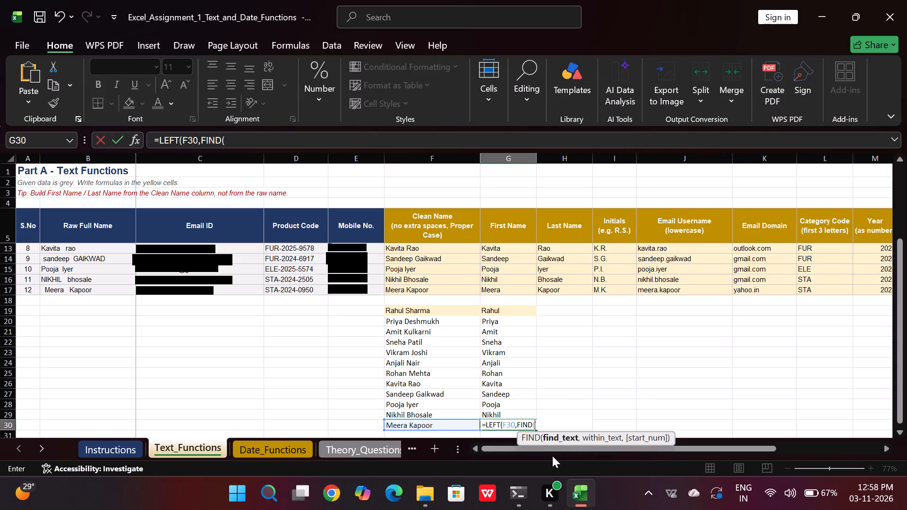
key("space")
key("shift+quotedbl")
left_click(414, 289)
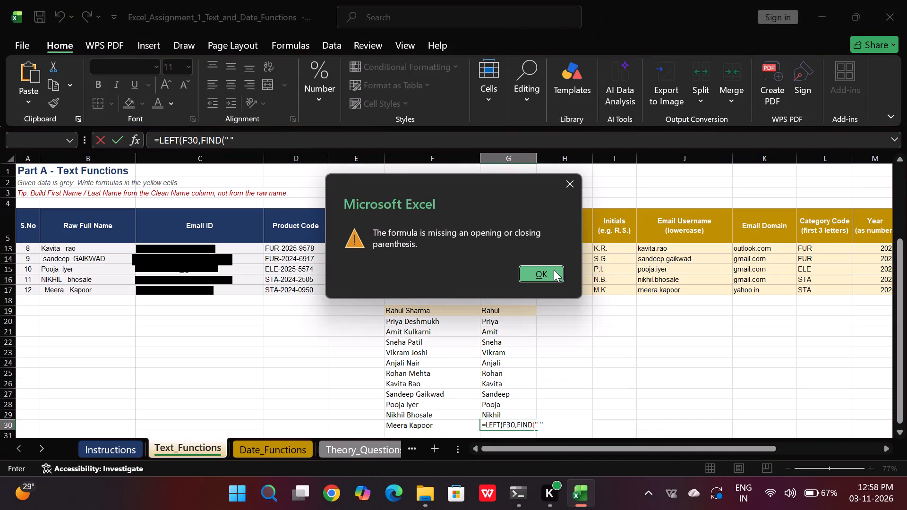
left_click(554, 270)
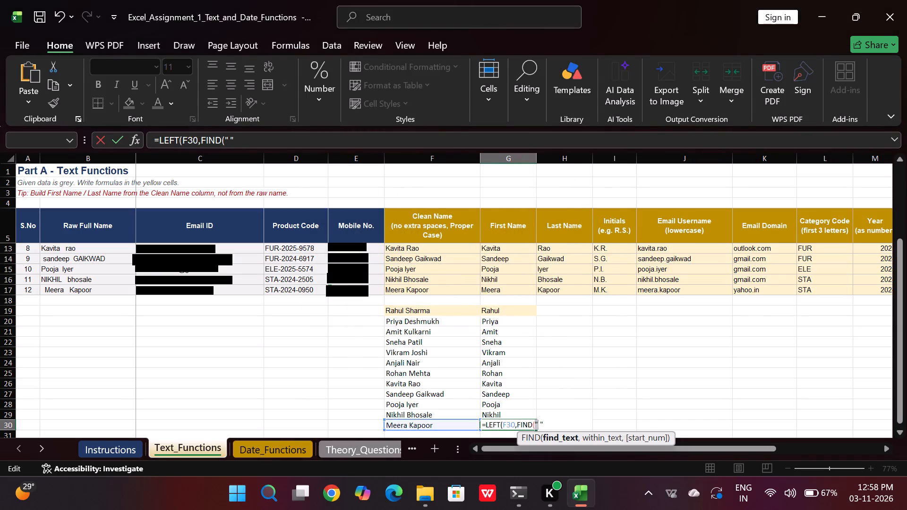
left_click(552, 421)
key("comma")
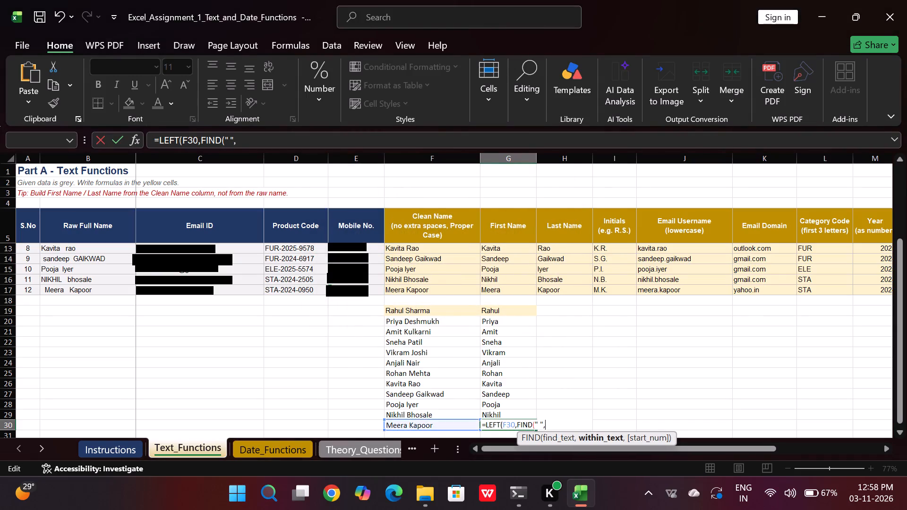
left_click(390, 290)
type("))")
key("Return")
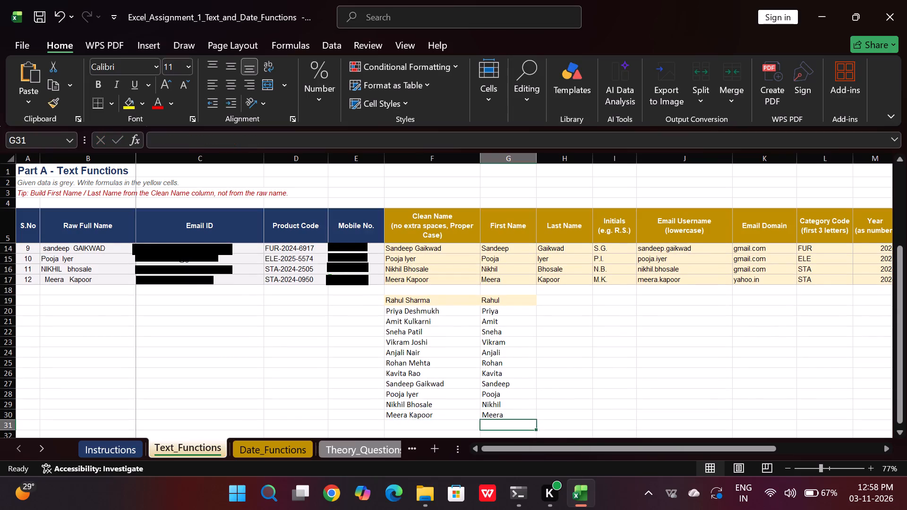
Change the LEFT text reference in cell G30 to F17, making the formula =LEFT(F17,FIND(" ",F17)).
left_click(496, 411)
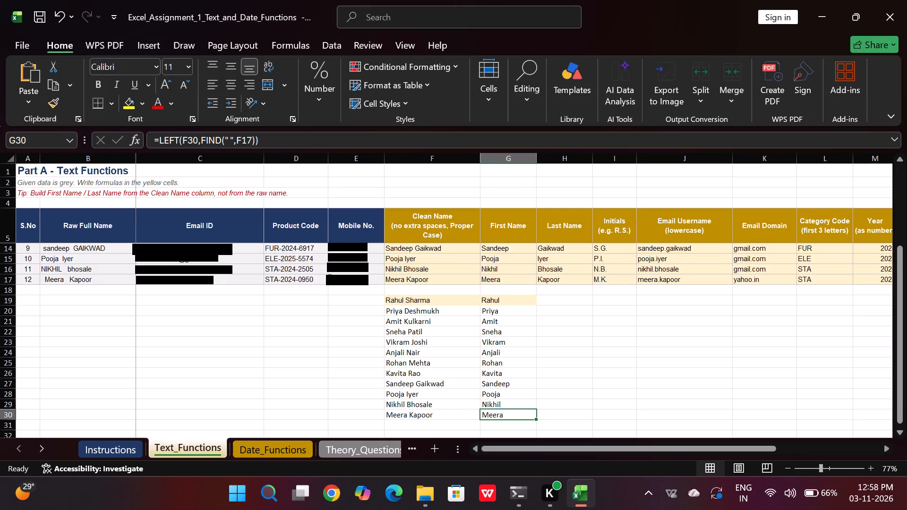
left_click(496, 411)
double_click(496, 413)
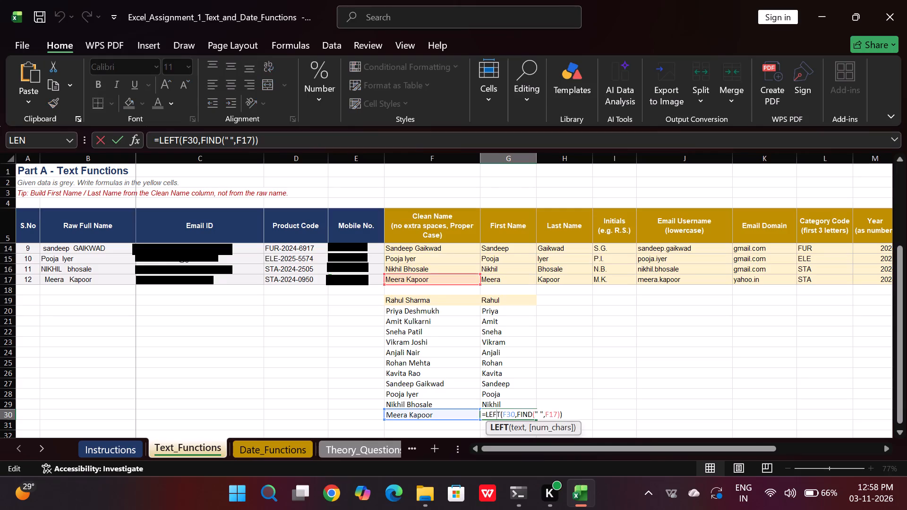
left_click(513, 415)
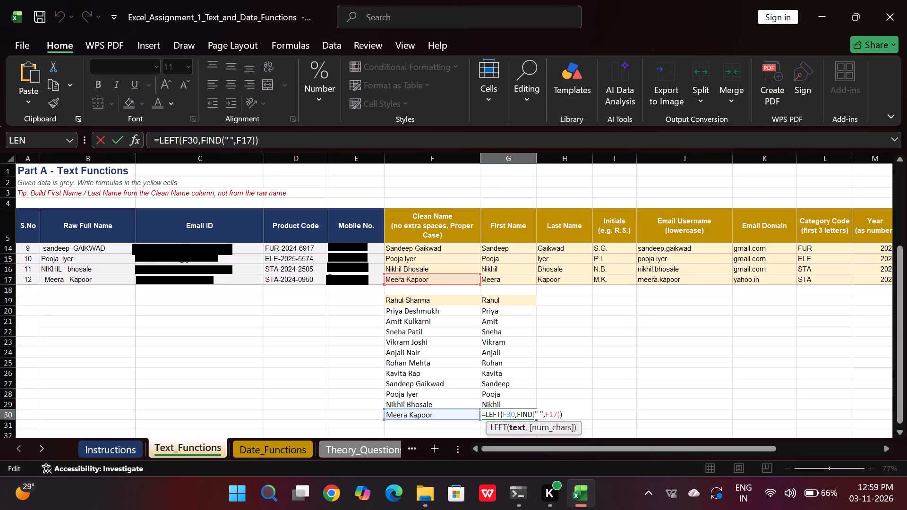
key("Right")
key("BackSpace")
key("BackSpace")
type("17")
key("Return")
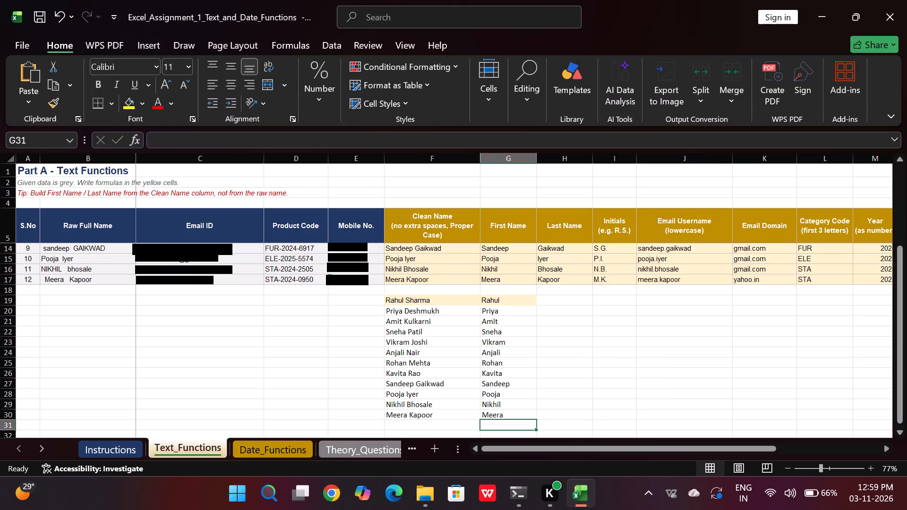
Examine the last-name formula in cell H17 and the first-name formula in cell G19 as references for the last-name column.
left_click(567, 276)
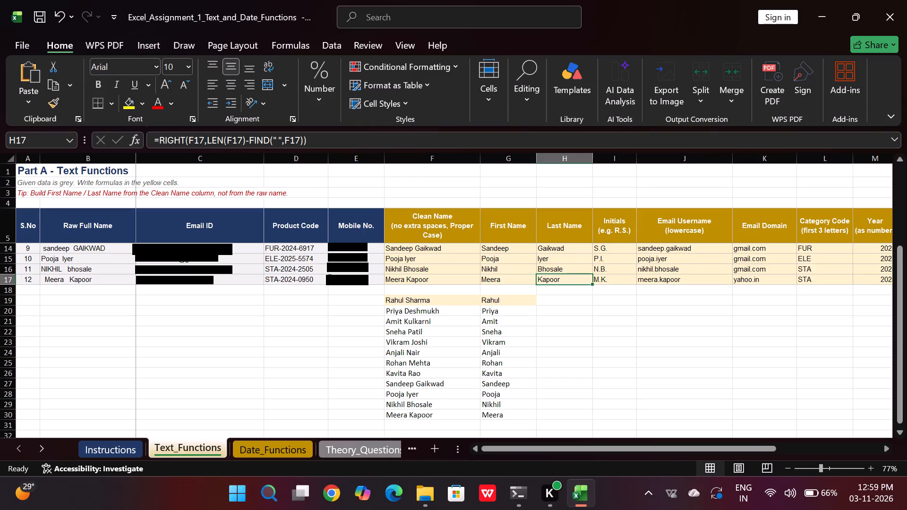
left_click(549, 302)
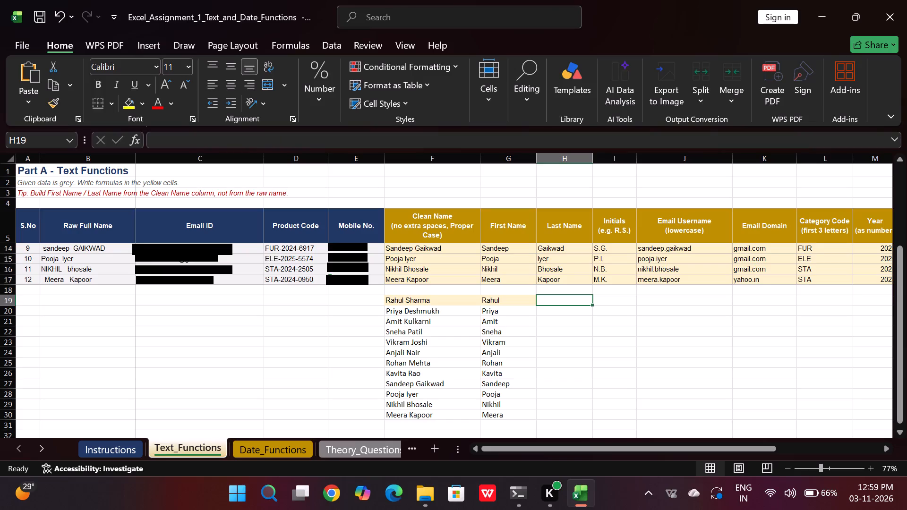
left_click(501, 301)
left_click(550, 297)
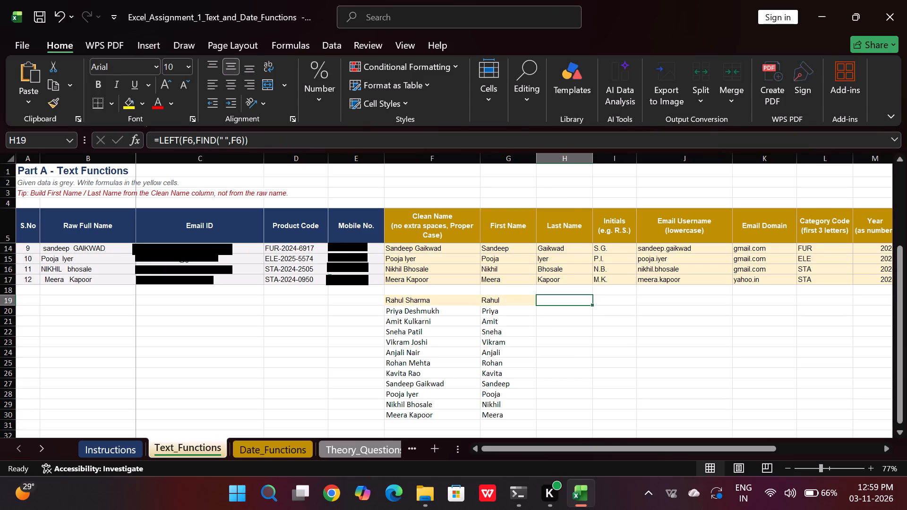
left_click(519, 305)
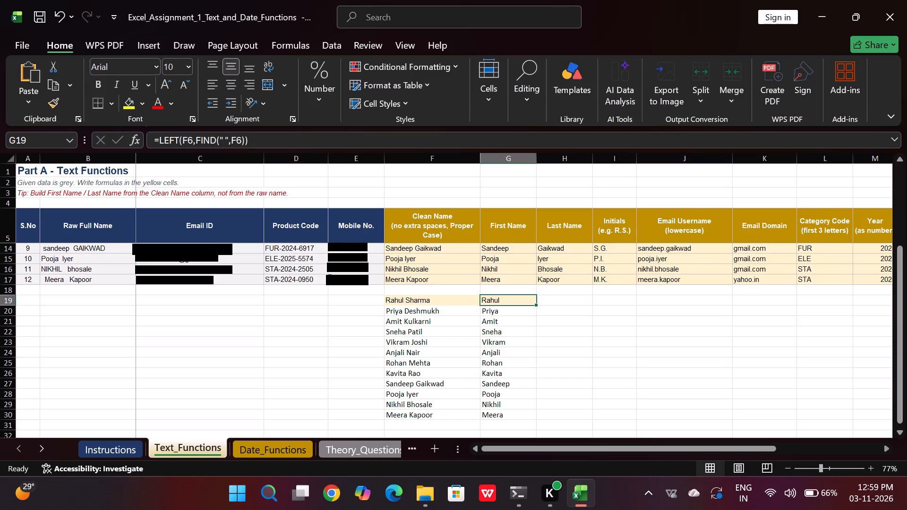
left_click(563, 304)
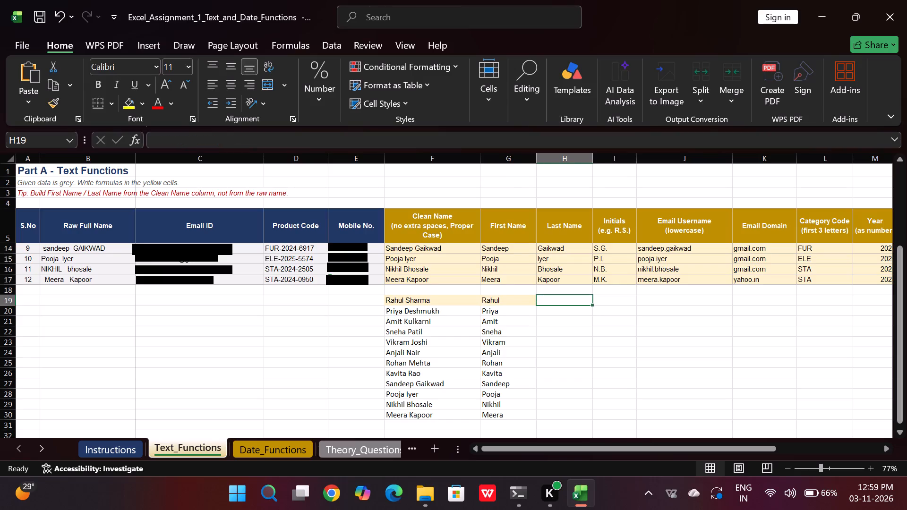
left_click(527, 310)
left_click(497, 297)
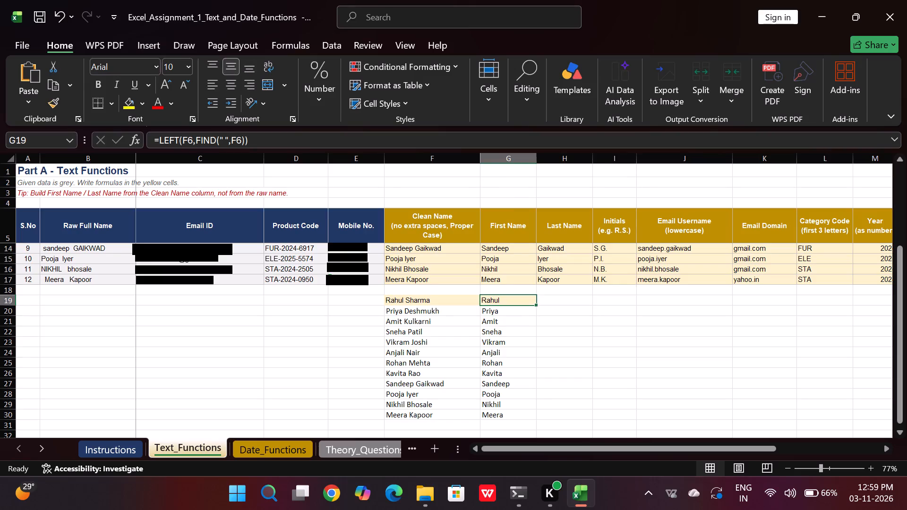
left_click(554, 281)
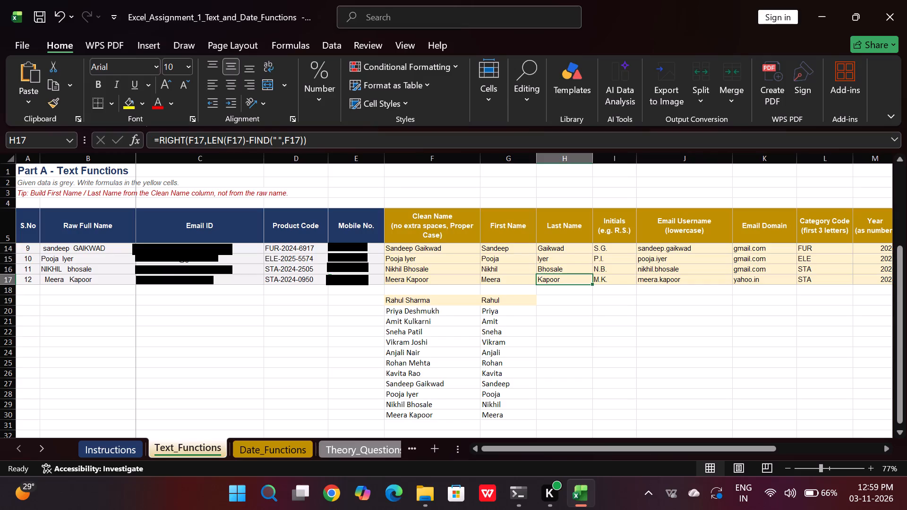
Enter =RIGHT(F19,LEN(F19)-FIND(" ",F19)) in cell H19 to extract the first clean name's last name, accepting the proposed closing-parenthesis correction.
scroll(554, 281, "up", 2)
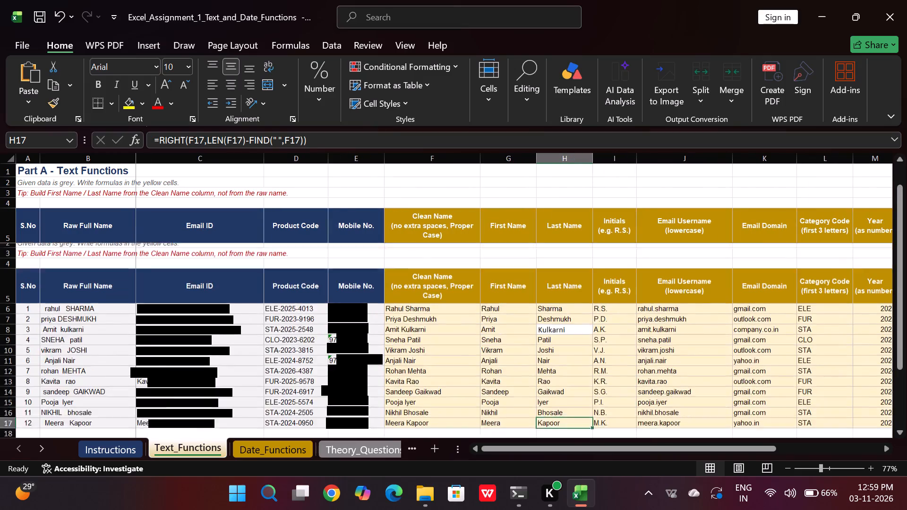
scroll(554, 281, "up", 1)
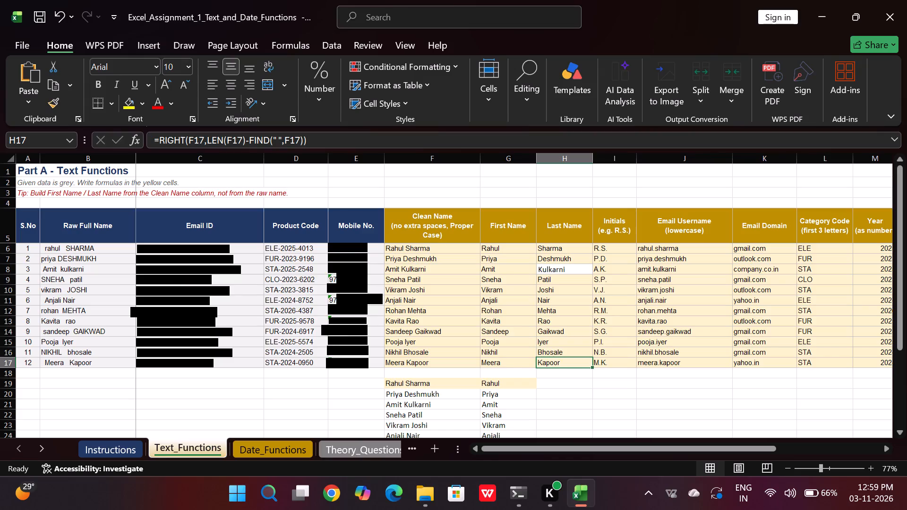
left_click(560, 382)
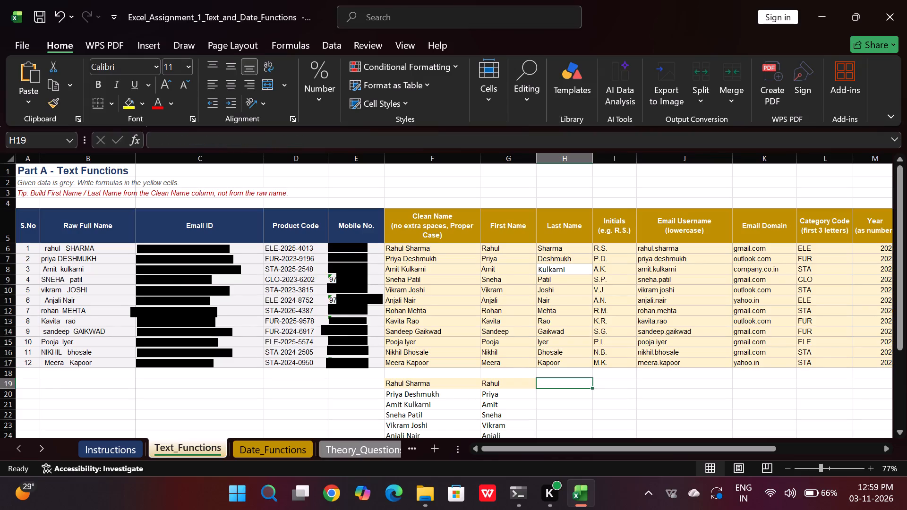
key("equal")
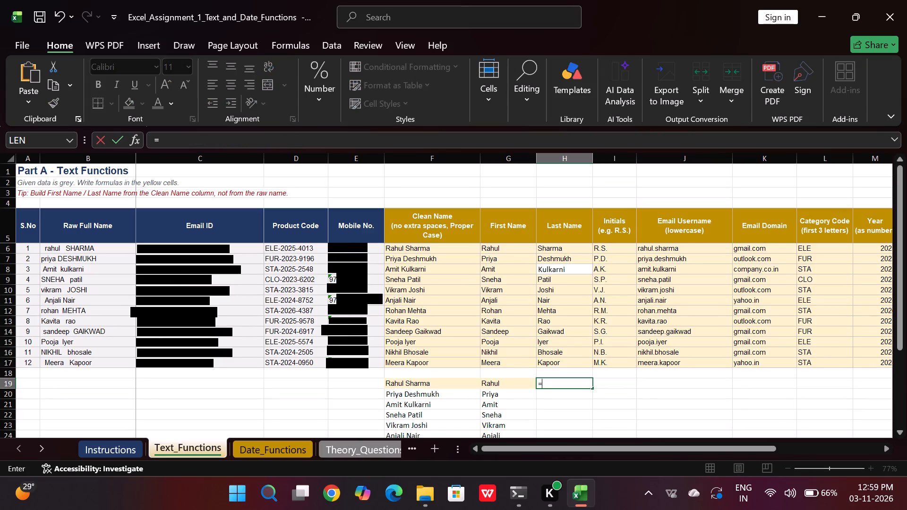
type("ir")
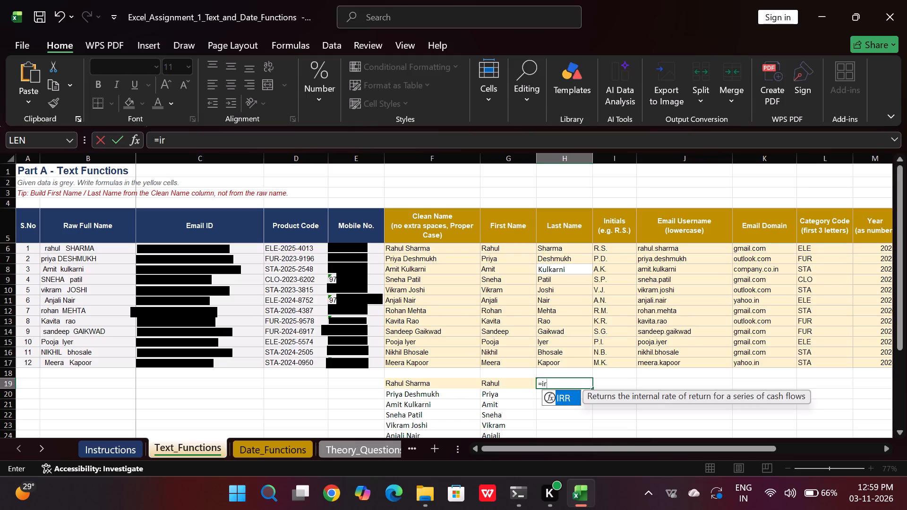
key("BackSpace")
key("BackSpace")
type("right")
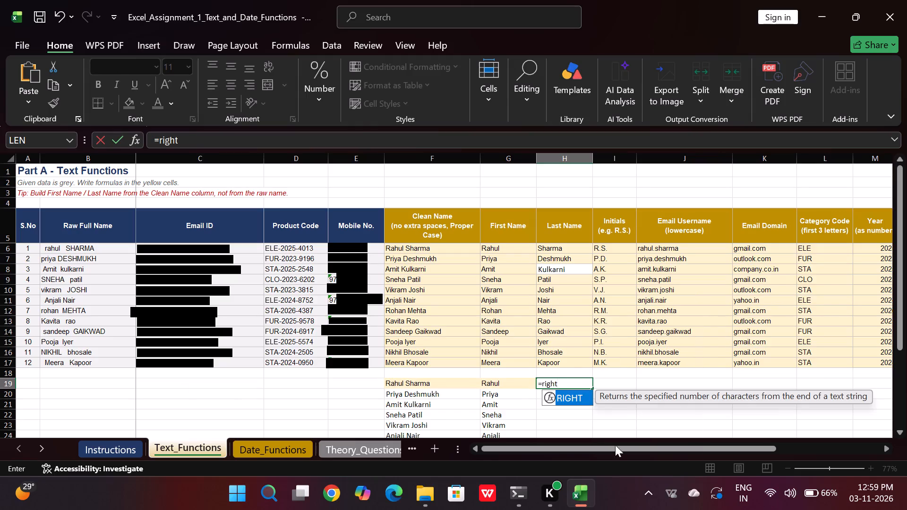
double_click(566, 397)
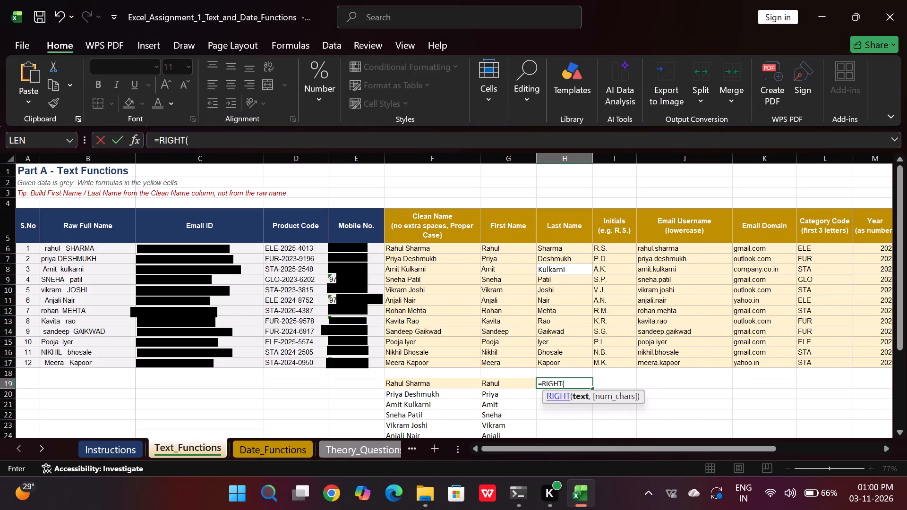
left_click(411, 382)
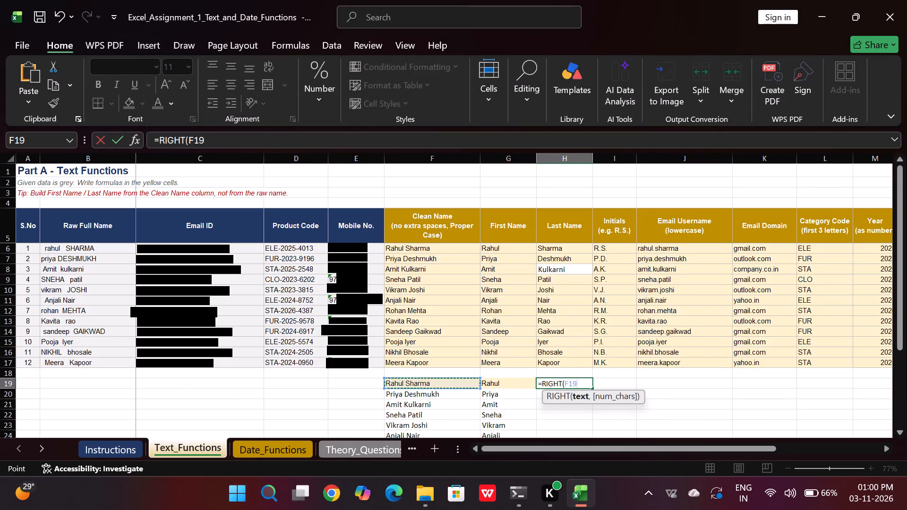
type(",le")
key("n")
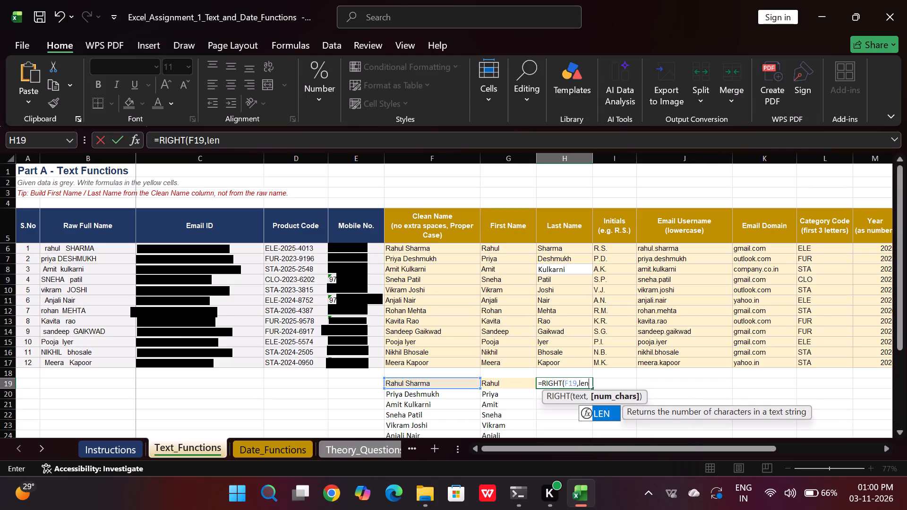
double_click(603, 414)
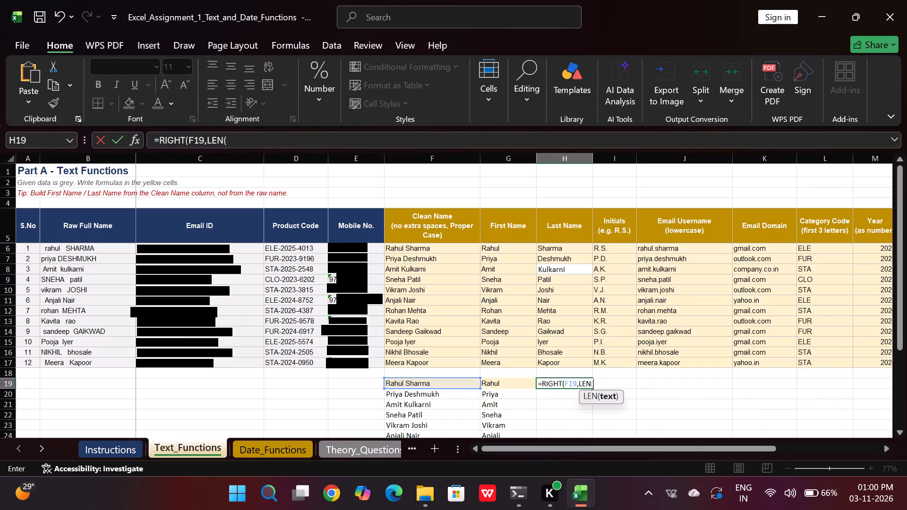
left_click(422, 385)
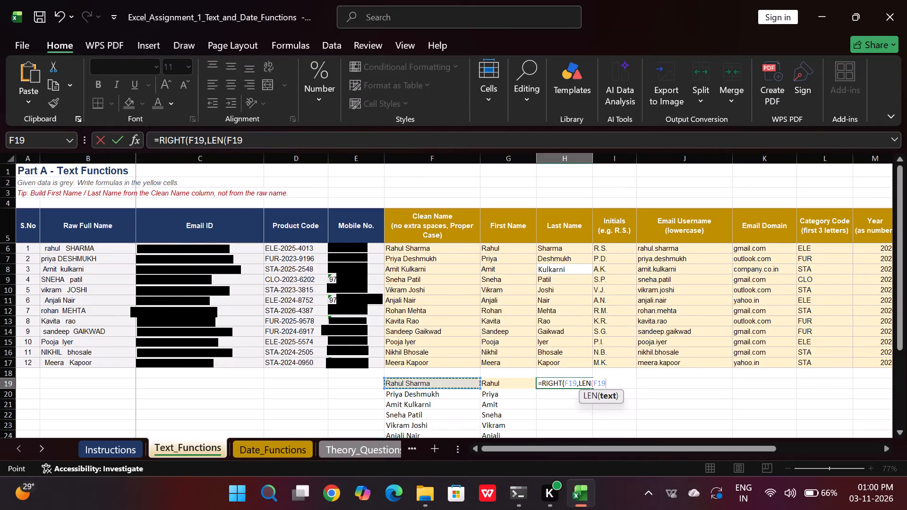
key("shift+parenright")
key("minus")
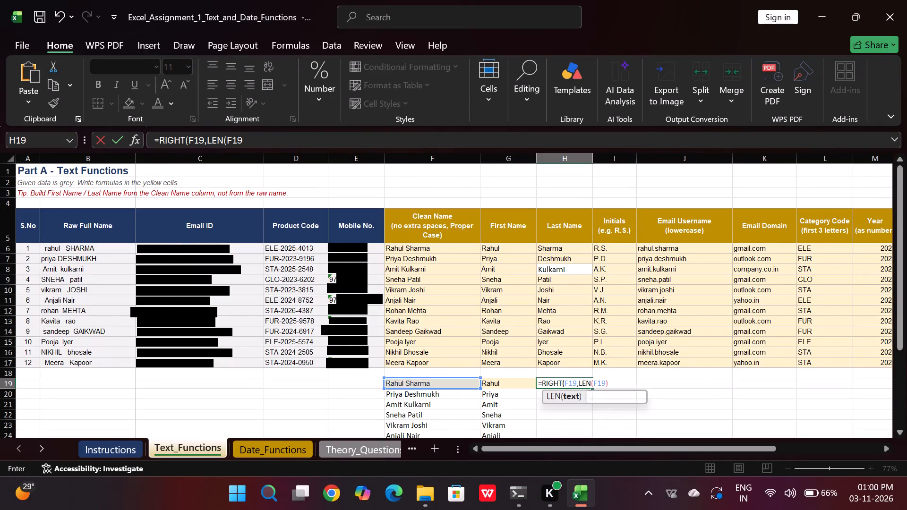
type("find")
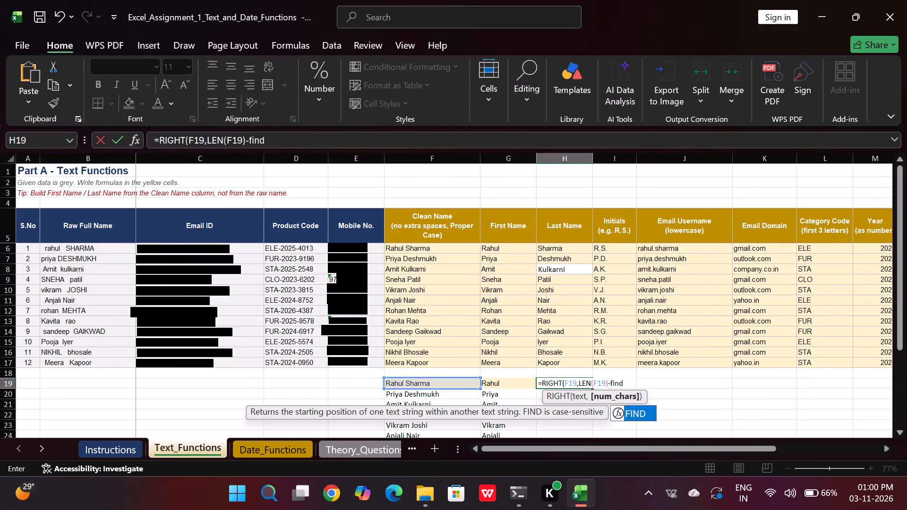
double_click(634, 413)
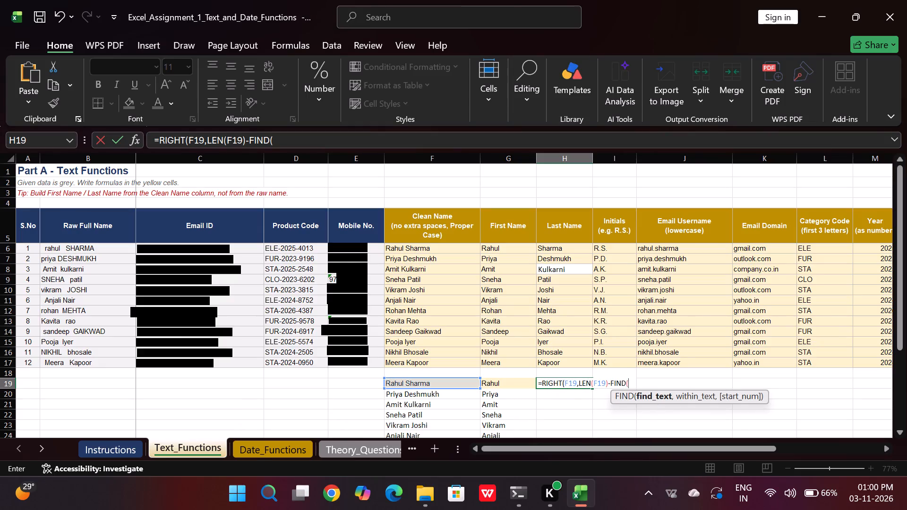
type("\" \"")
key("comma")
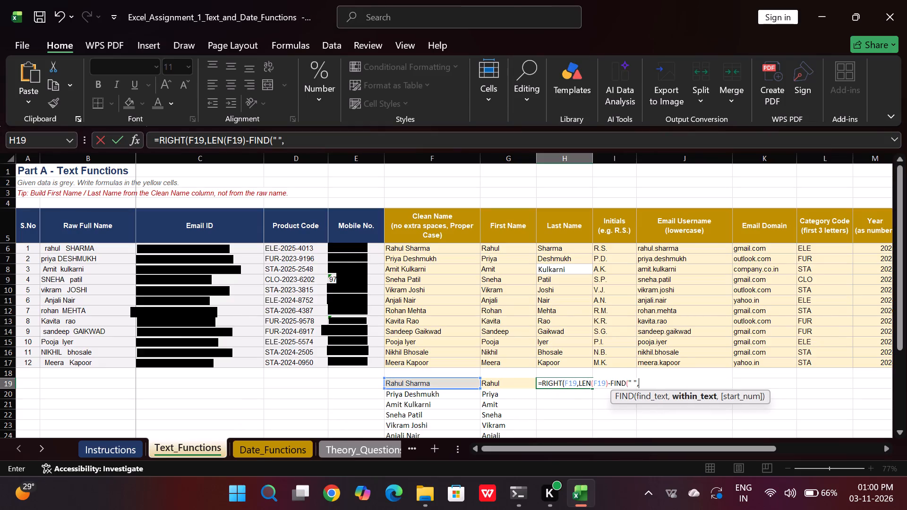
left_click(447, 383)
key("shift+parenright")
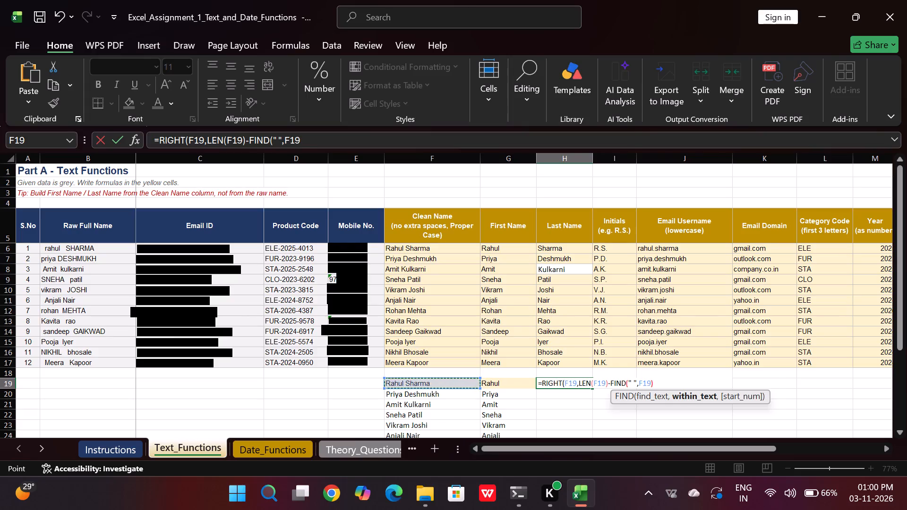
key("Return")
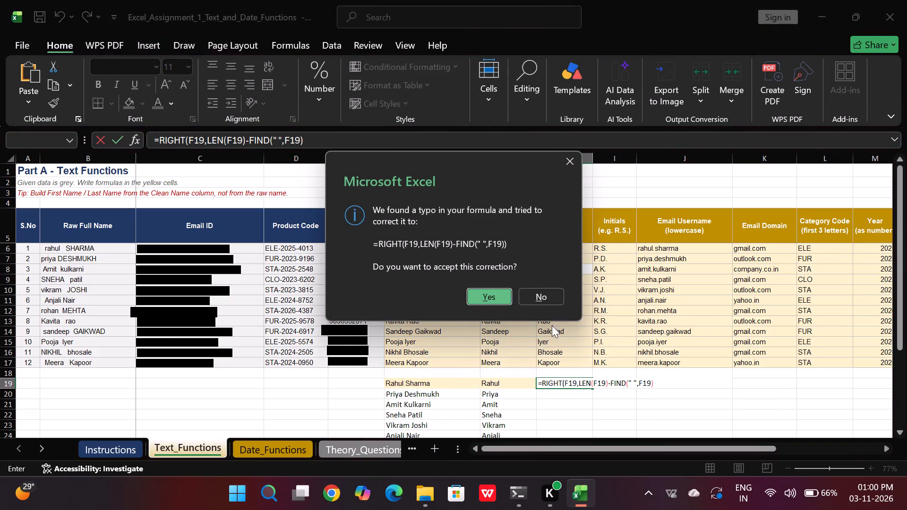
left_click(497, 298)
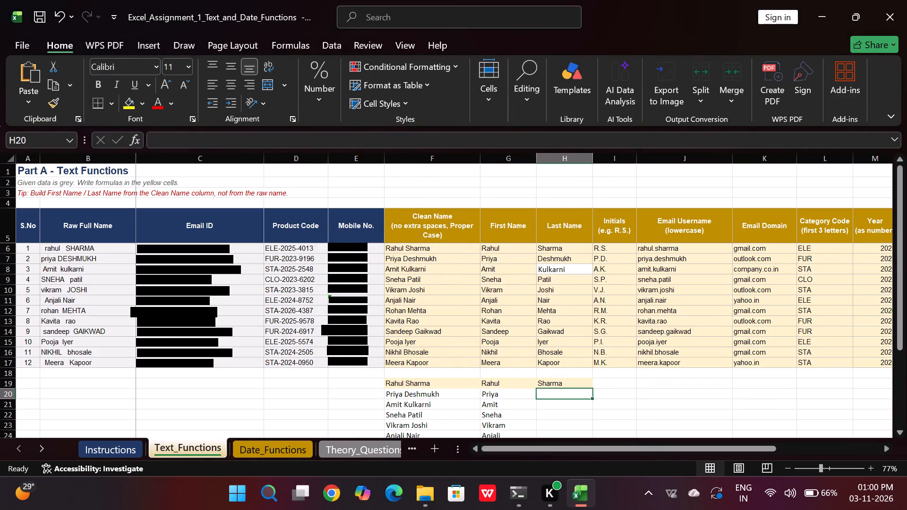
Open the computer's power options in Windows.
left_click(227, 496)
left_click(631, 444)
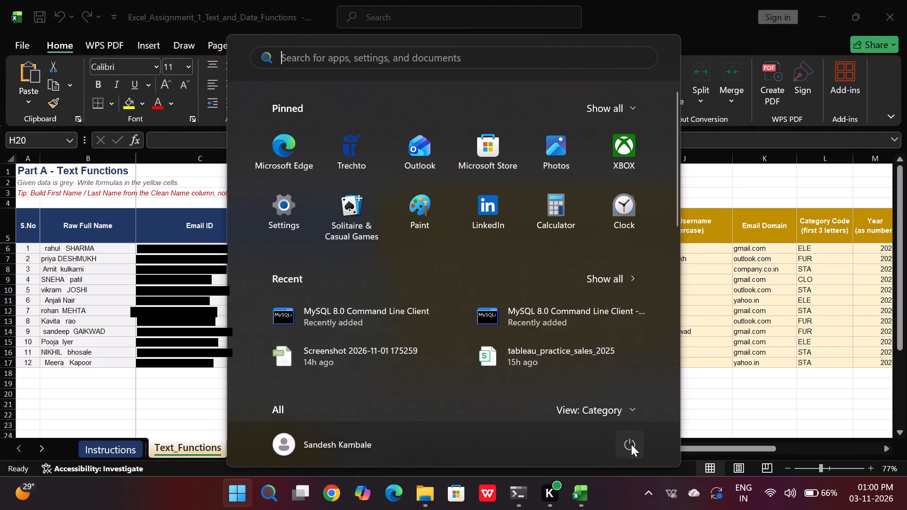